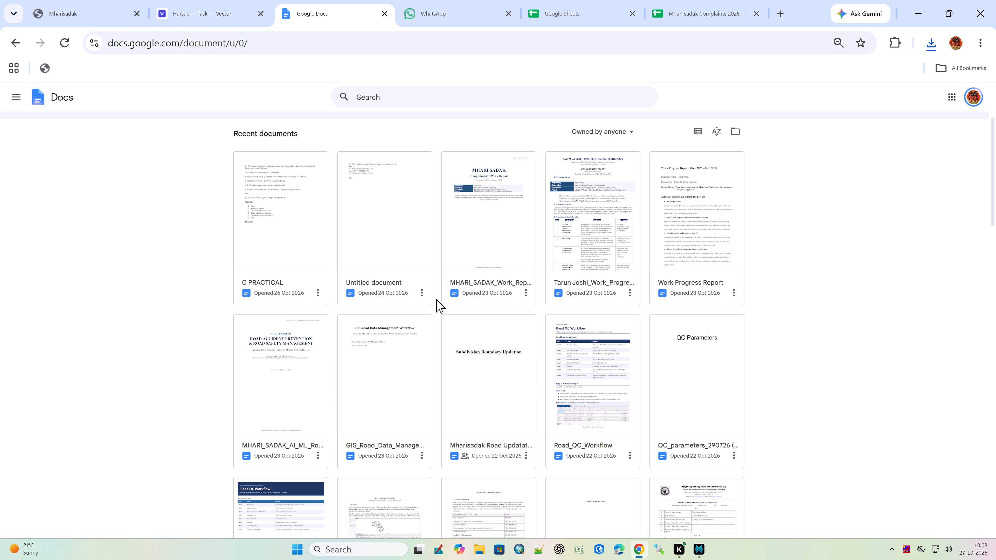
Open the MHARI_SADAK_Work_Report_Nov2025_Oct2026 document in a new tab and copy its entire content.
{"action": "left_click", "coordinate": [524, 287]}
{"action": "left_click", "coordinate": [541, 349]}
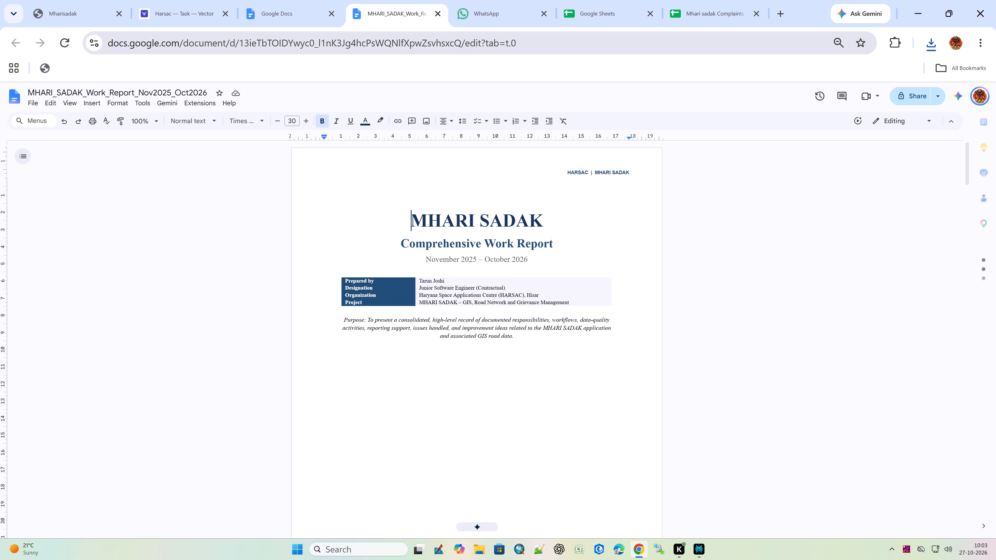
{"action": "scroll", "coordinate": [411, 265], "scroll_direction": "down", "scroll_amount": 5}
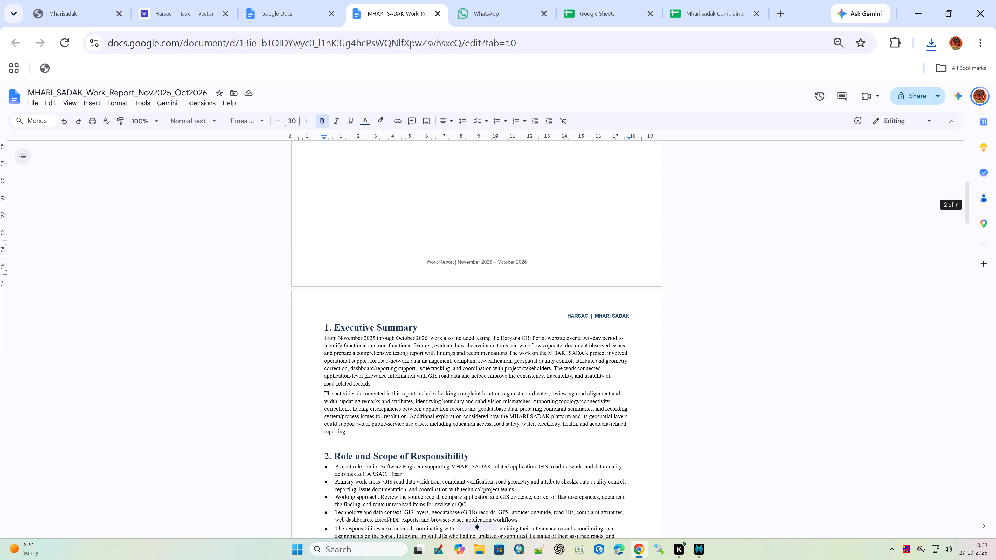
{"action": "key", "text": "ctrl+a"}
{"action": "key", "text": "ctrl+a"}
{"action": "key", "text": "ctrl+c"}
{"action": "key", "text": "ctrl+c"}
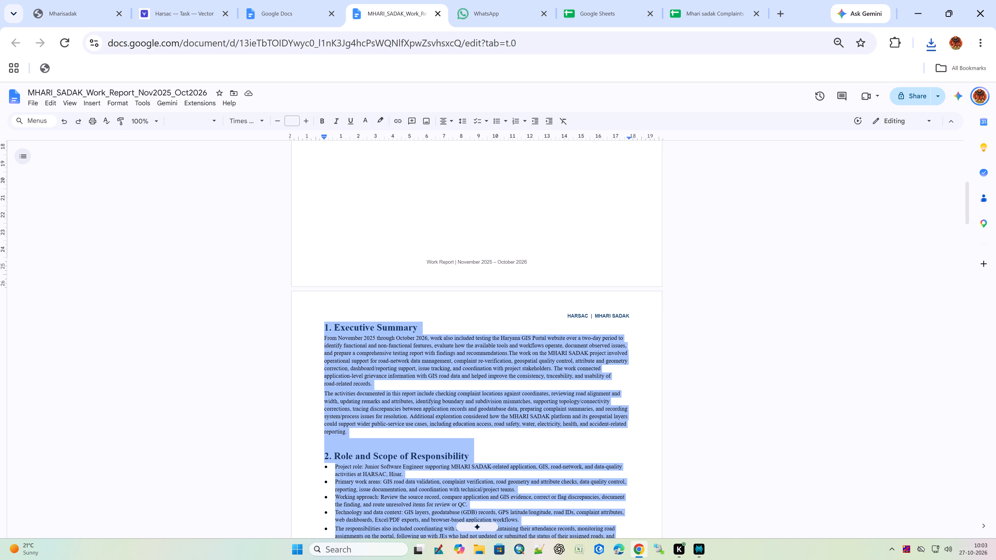
{"action": "key", "text": "ctrl+c"}
Switch to Perplexity and paste the copied work report into a new prompt.
{"action": "left_click", "coordinate": [182, 0]}
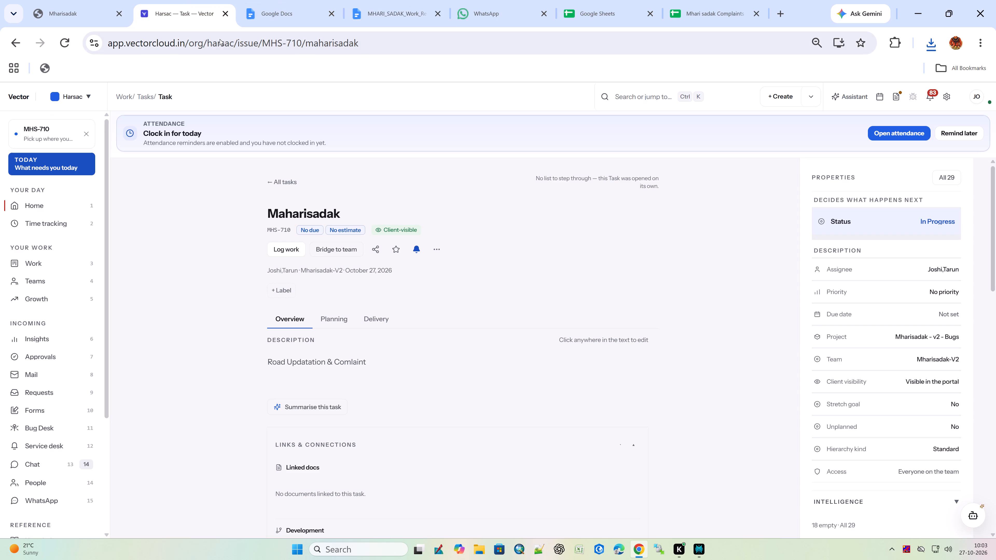
{"action": "left_click", "coordinate": [690, 552]}
{"action": "left_click", "coordinate": [459, 258], "text": "ctrl"}
{"action": "key", "text": "ctrl+v"}
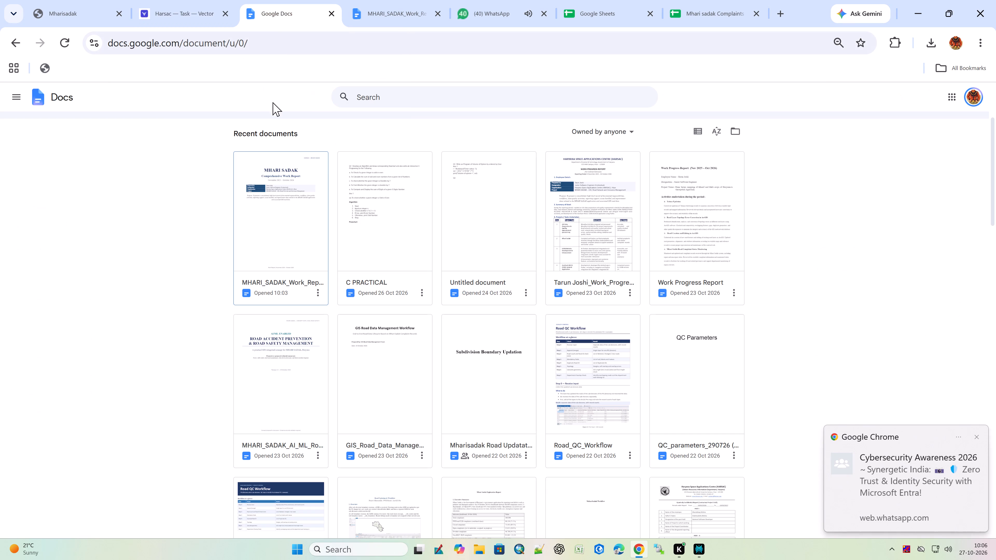
{"action": "scroll", "coordinate": [226, 149], "scroll_direction": "up", "scroll_amount": 6}
{"action": "left_click", "coordinate": [272, 195]}
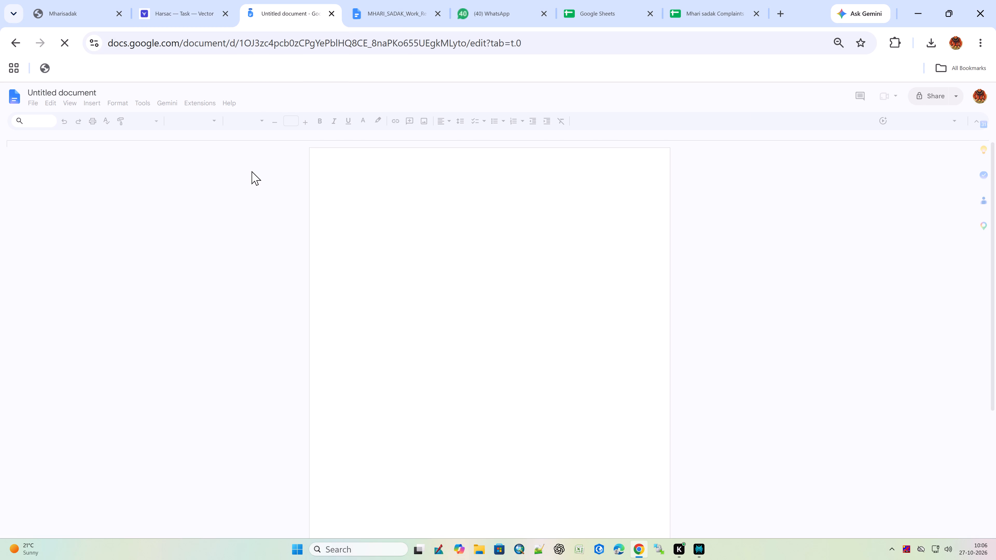
{"action": "key", "text": "ctrl+v"}
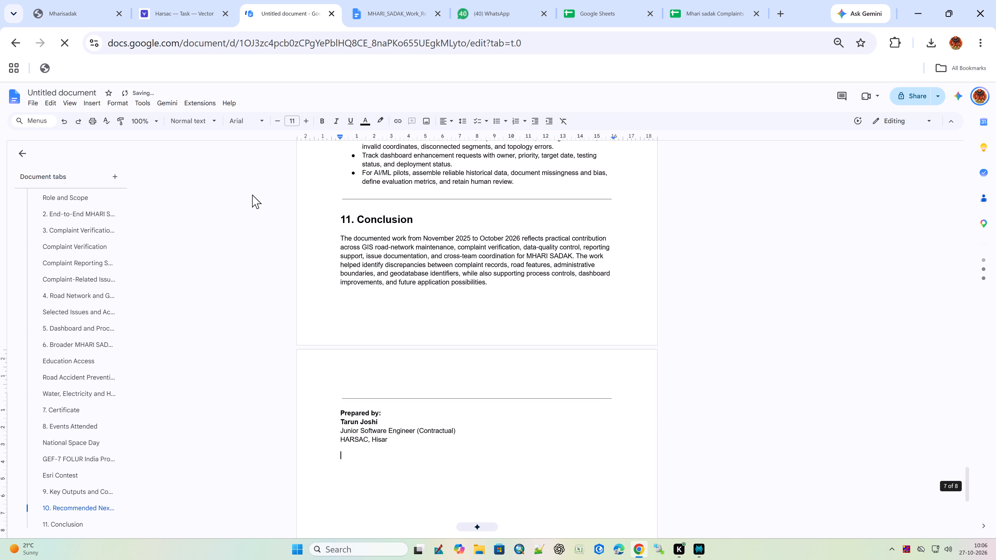
Review the pasted report's layout, going back to the title page and down through the Role and Scope section.
{"action": "scroll", "coordinate": [400, 380], "scroll_direction": "up", "scroll_amount": 8}
{"action": "scroll", "coordinate": [389, 348], "scroll_direction": "up", "scroll_amount": 13}
{"action": "scroll", "coordinate": [391, 339], "scroll_direction": "up", "scroll_amount": 13}
{"action": "scroll", "coordinate": [390, 337], "scroll_direction": "up", "scroll_amount": 17}
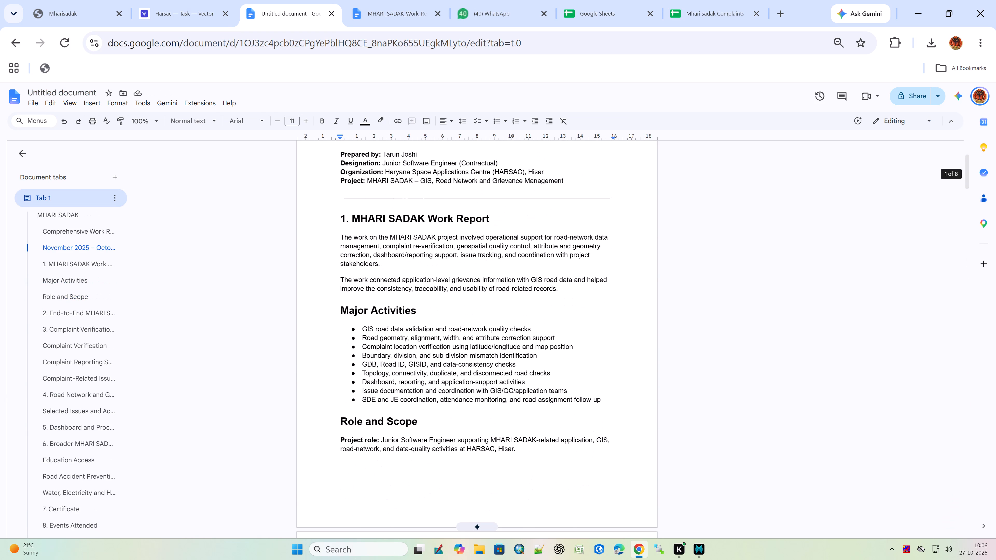
{"action": "scroll", "coordinate": [390, 337], "scroll_direction": "up", "scroll_amount": 10}
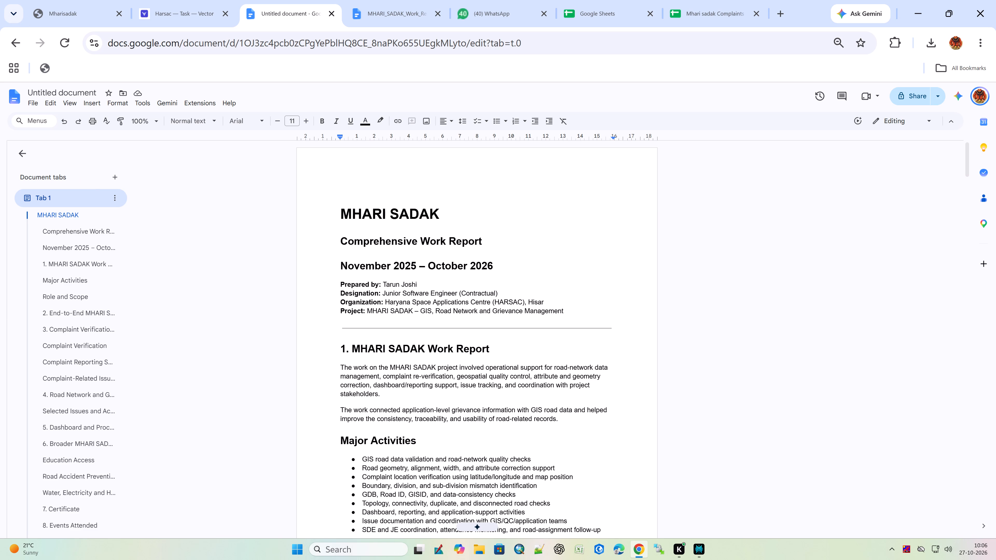
{"action": "scroll", "coordinate": [608, 403], "scroll_direction": "down", "scroll_amount": 1}
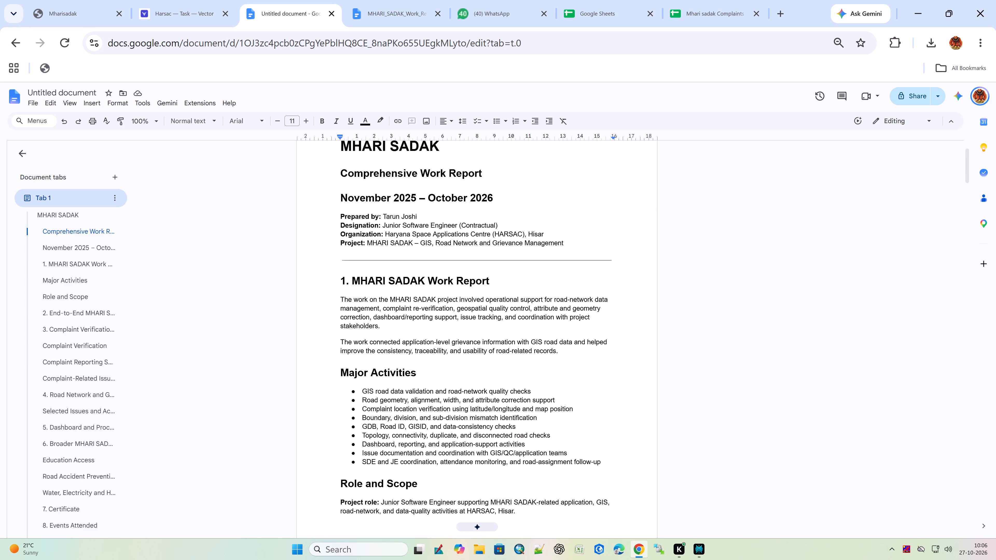
{"action": "scroll", "coordinate": [634, 401], "scroll_direction": "down", "scroll_amount": 2}
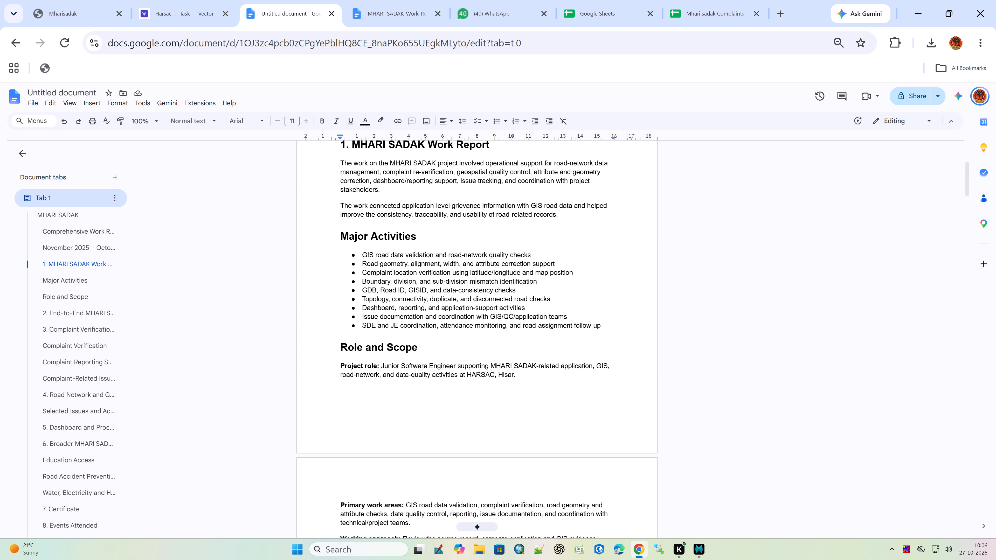
Read on through the report from Major Activities down to the Complaint Reporting Snapshots section.
{"action": "scroll", "coordinate": [634, 401], "scroll_direction": "down", "scroll_amount": 1}
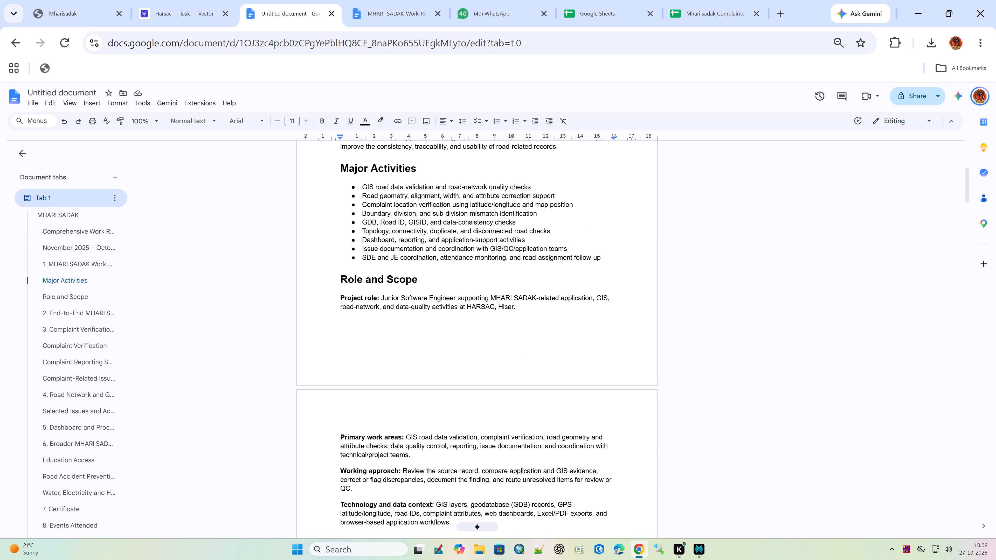
{"action": "scroll", "coordinate": [630, 409], "scroll_direction": "down", "scroll_amount": 1}
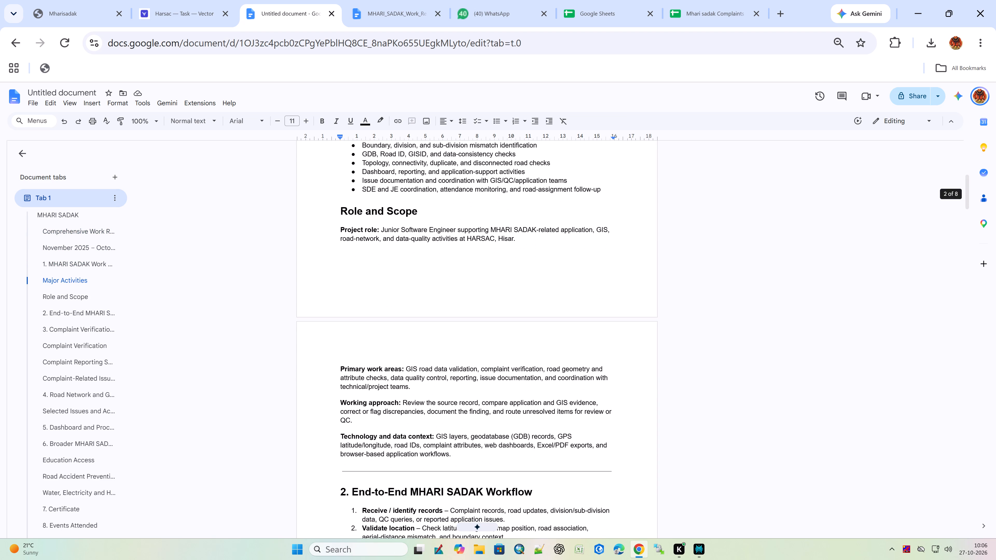
{"action": "scroll", "coordinate": [619, 406], "scroll_direction": "down", "scroll_amount": 2}
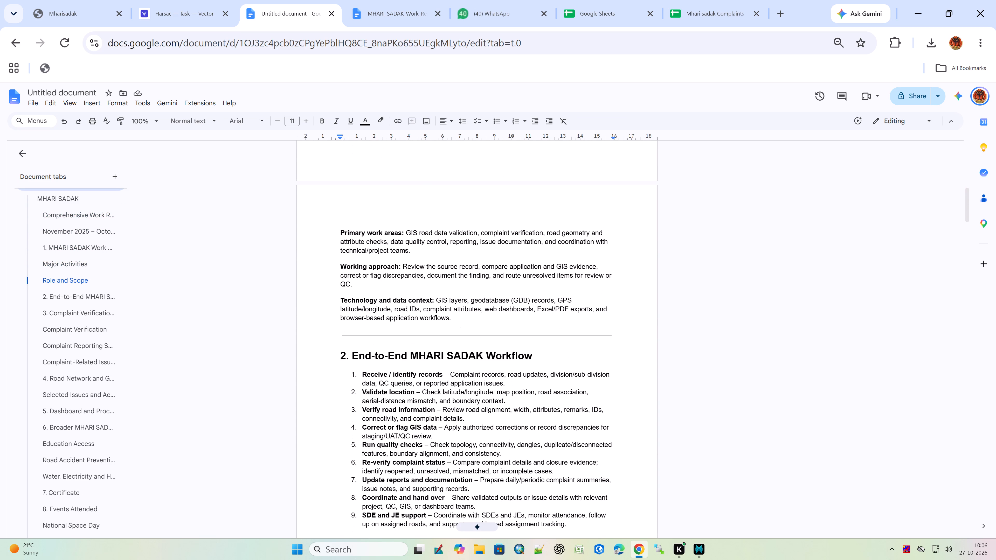
{"action": "scroll", "coordinate": [619, 406], "scroll_direction": "down", "scroll_amount": 4}
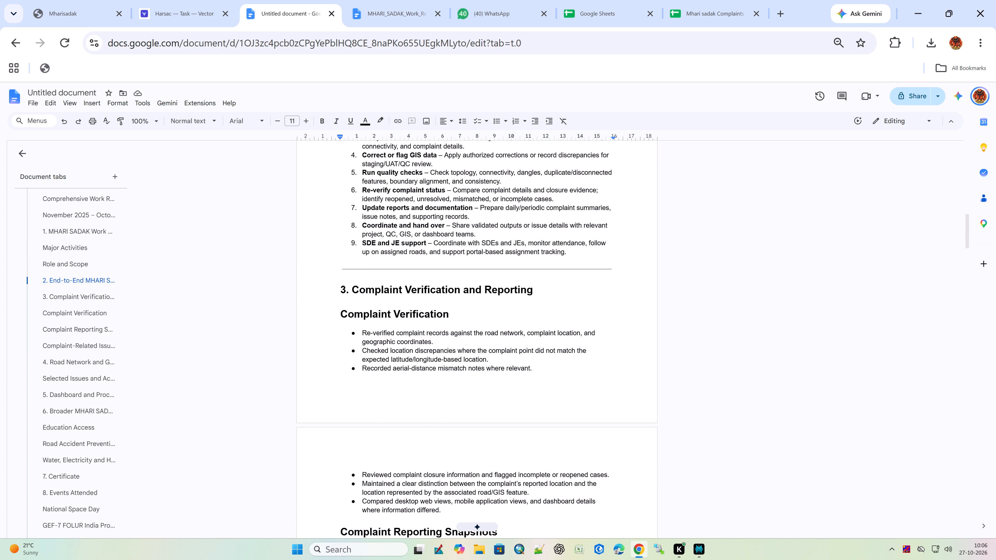
{"action": "scroll", "coordinate": [619, 406], "scroll_direction": "down", "scroll_amount": 3}
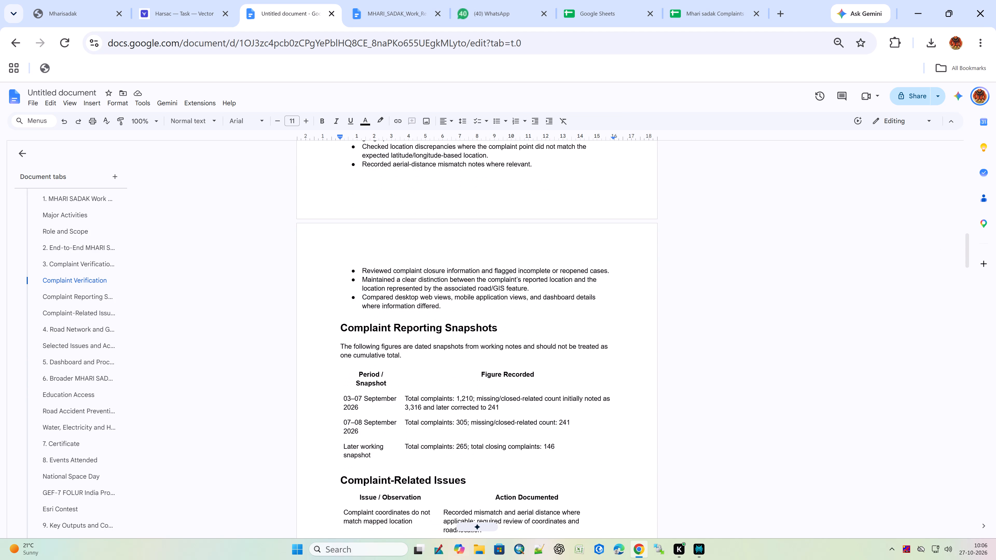
Cut the Complaint Reporting Snapshots heading to "Complaint Reporting", delete its intro and figures table, and leave an empty line before Complaint-Related Issues.
{"action": "left_click", "coordinate": [619, 447]}
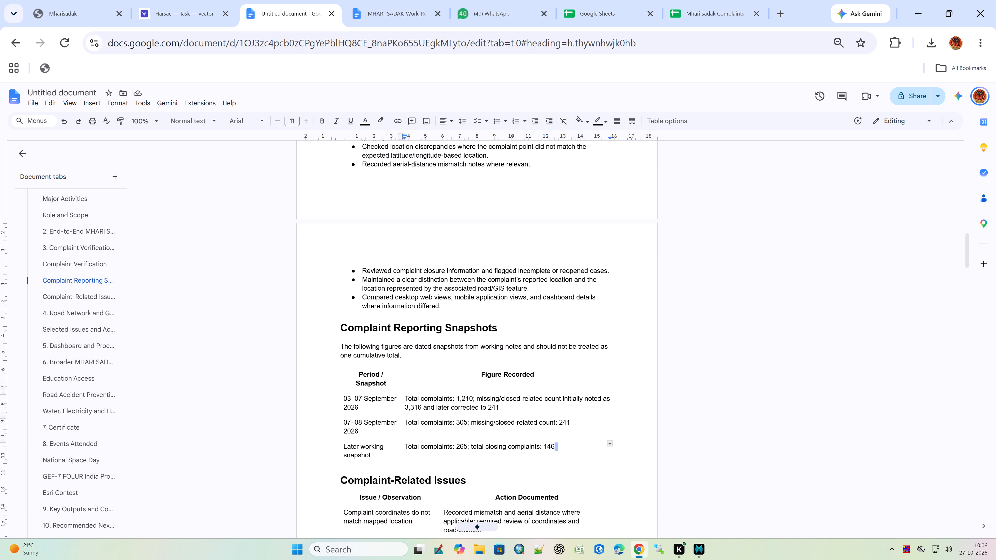
{"action": "left_click", "coordinate": [620, 447]}
{"action": "left_click_drag", "start_coordinate": [619, 447], "coordinate": [313, 387]}
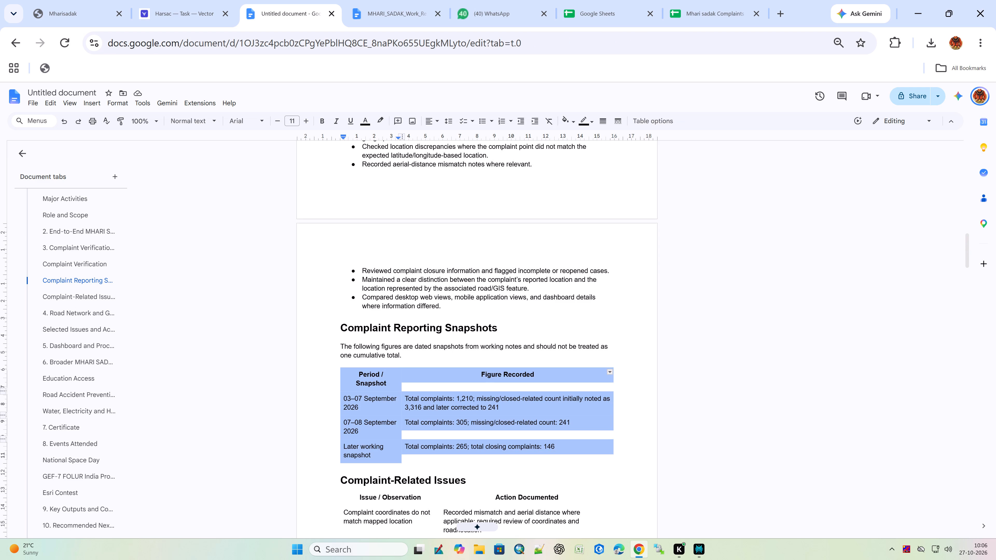
{"action": "left_click_drag", "start_coordinate": [313, 387], "coordinate": [308, 383]}
{"action": "left_click_drag", "start_coordinate": [308, 383], "coordinate": [307, 383]}
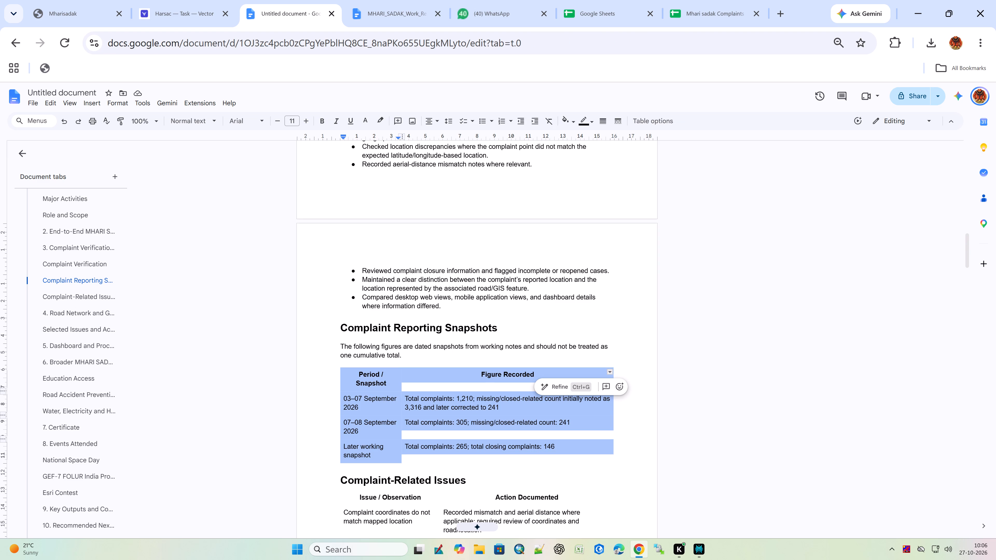
{"action": "left_click_drag", "start_coordinate": [440, 326], "coordinate": [537, 457]}
{"action": "key", "text": "BackSpace"}
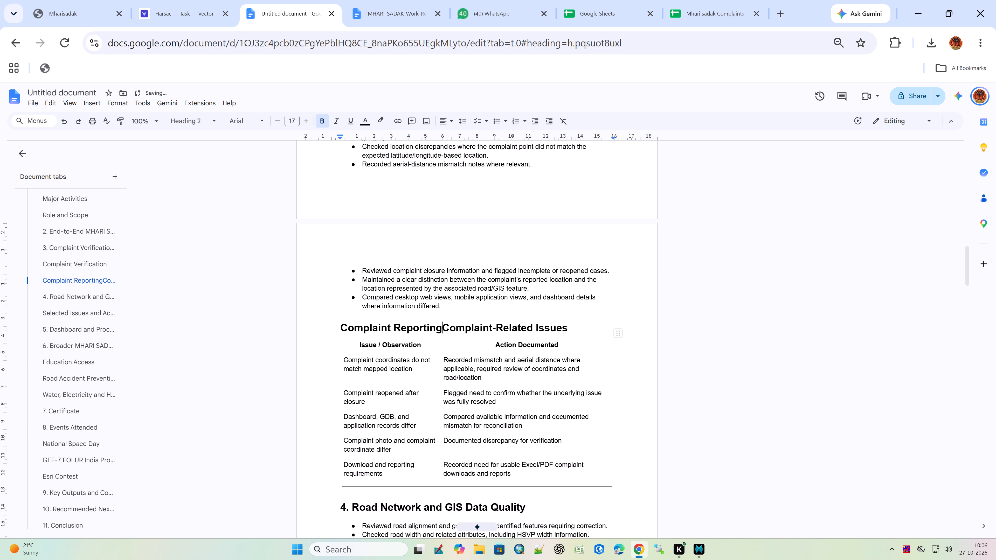
{"action": "key", "text": "Return"}
{"action": "key", "text": "Return"}
{"action": "left_click", "coordinate": [466, 342]}
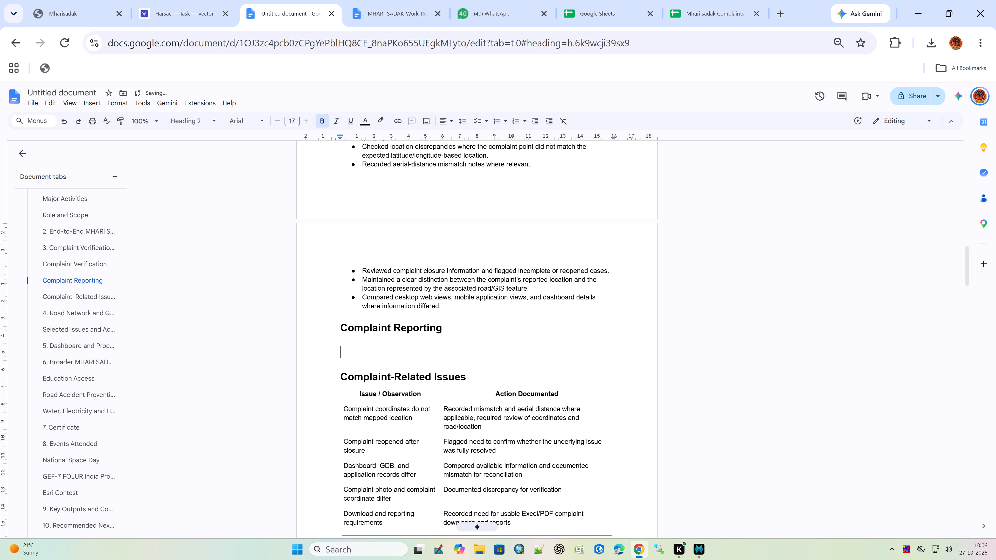
Copy the bullet formatting from the Complaint Verification list onto the empty line under Complaint Reporting.
{"action": "left_click_drag", "start_coordinate": [435, 307], "coordinate": [352, 289]}
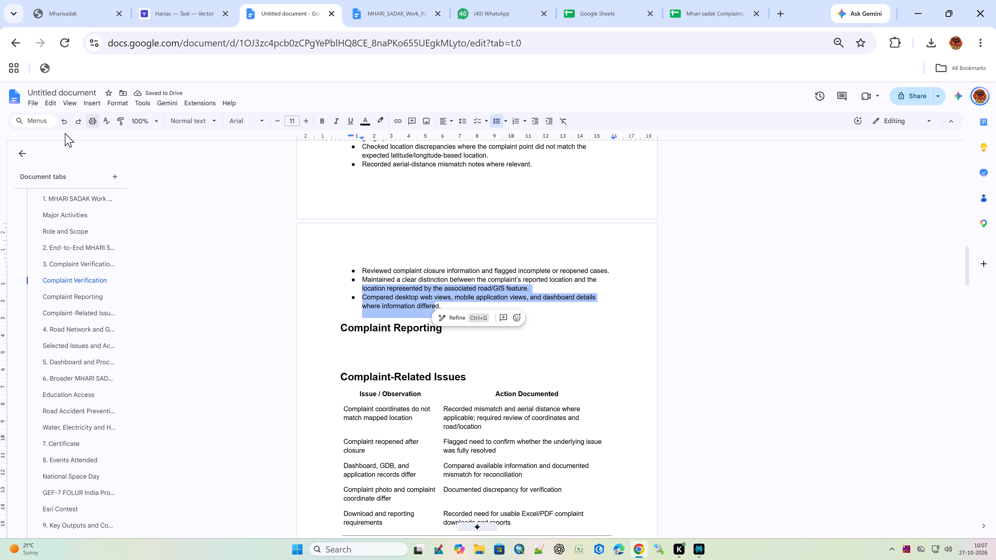
{"action": "left_click", "coordinate": [117, 124]}
{"action": "left_click_drag", "start_coordinate": [356, 359], "coordinate": [337, 351]}
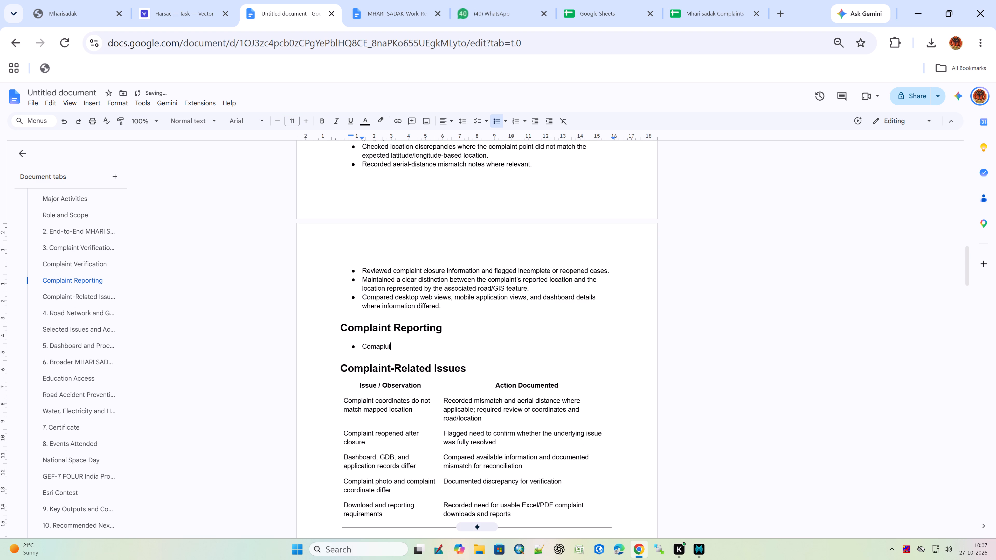
Write the first Complaint Reporting bullet as "Complaint also uploading", accepting the spelling corrections for both misspelled words.
{"action": "key", "text": "BackSpace"}
{"action": "key", "text": "BackSpace"}
{"action": "key", "text": "BackSpace"}
{"action": "key", "text": "BackSpace"}
{"action": "key", "text": "BackSpace"}
{"action": "key", "text": "space"}
{"action": "type", "text": "also upla"}
{"action": "key", "text": "BackSpace"}
{"action": "type", "text": "aoading"}
{"action": "key", "text": "space"}
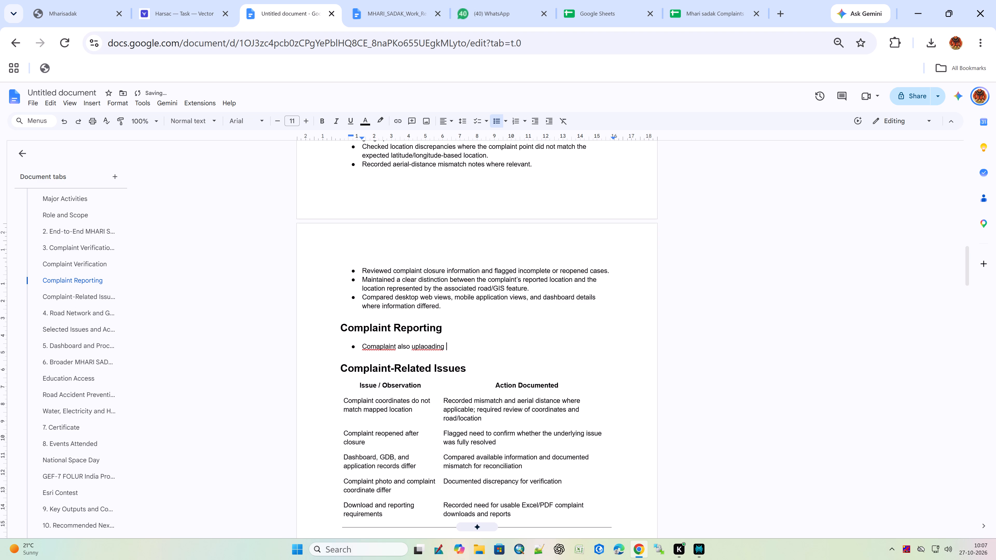
{"action": "left_click", "coordinate": [383, 342]}
{"action": "left_click", "coordinate": [379, 333]}
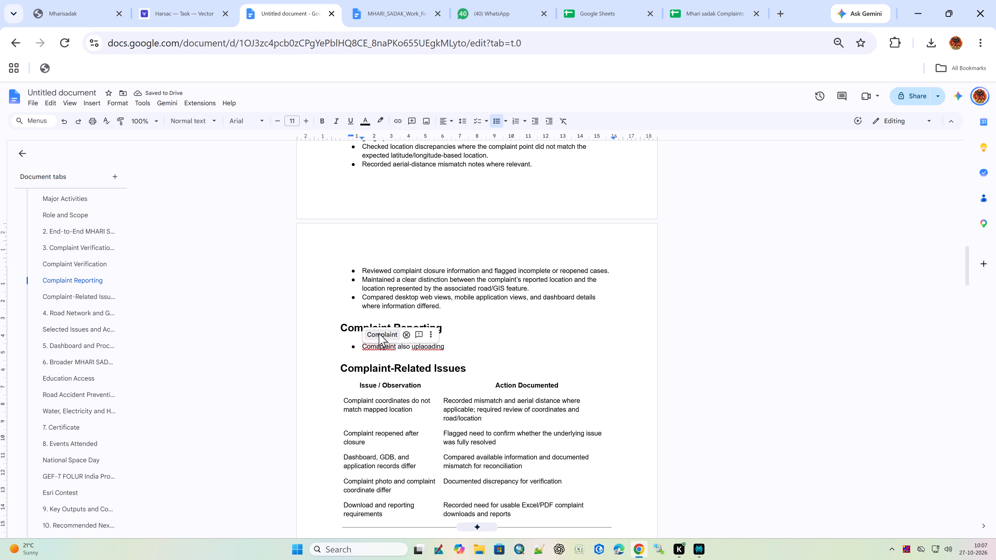
{"action": "left_click", "coordinate": [422, 351]}
{"action": "left_click", "coordinate": [425, 338]}
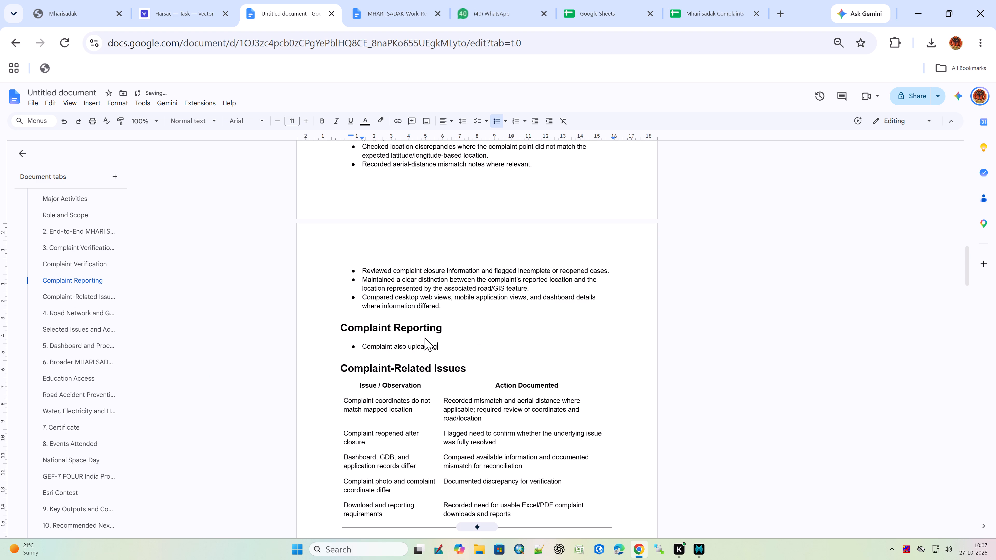
{"action": "key", "text": "space"}
Add the bullet "Complaint Analysis" under Complaint Reporting and start a third bullet with "Complaint".
{"action": "key", "text": "Return"}
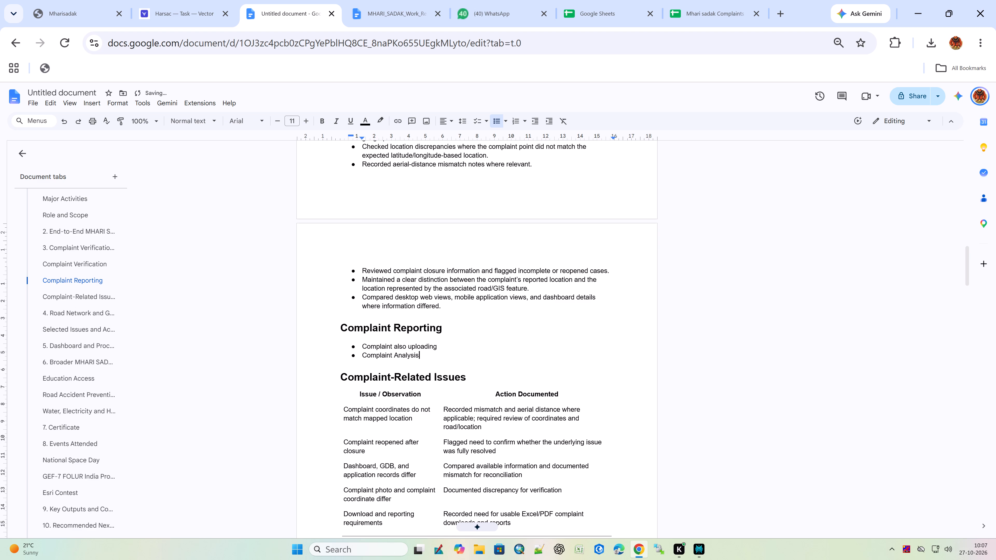
{"action": "key", "text": "Return"}
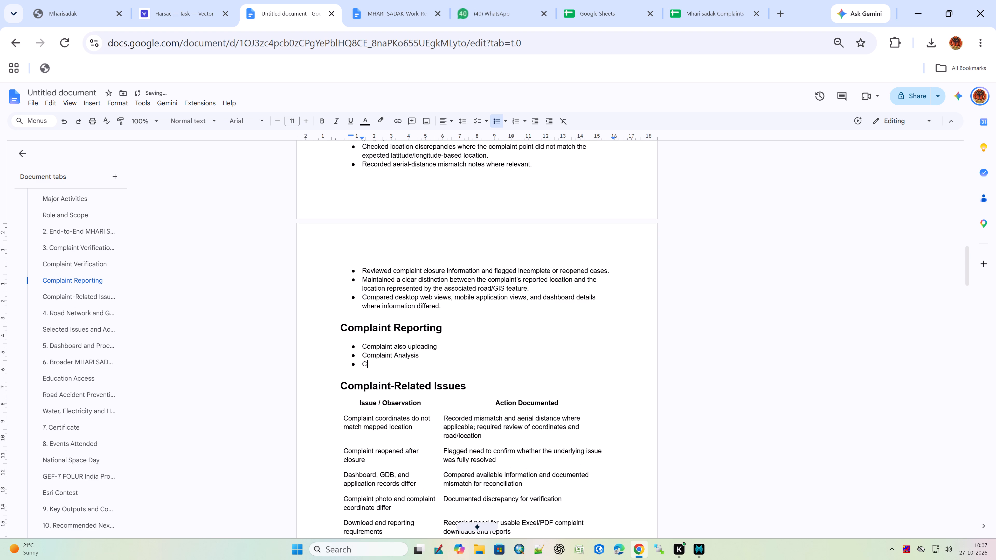
{"action": "key", "text": "BackSpace"}
{"action": "type", "text": "plaint"}
{"action": "key", "text": "space"}
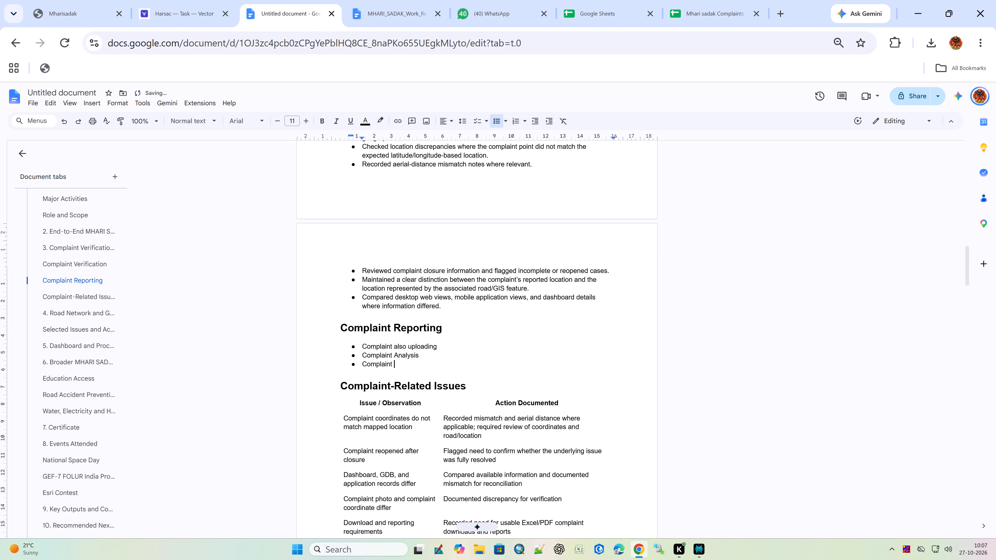
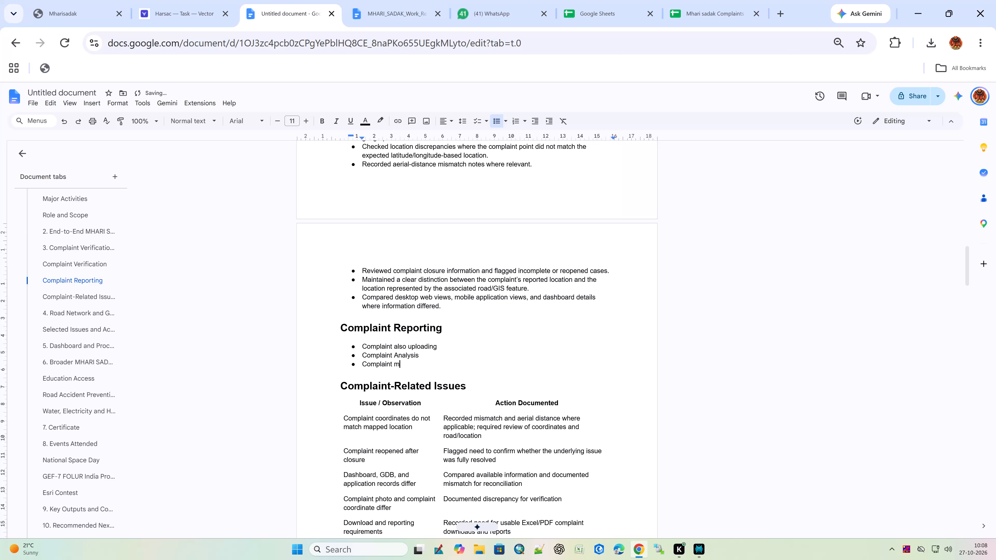
Complete the third Complaint Reporting bullet as "Complaint Matching" and start a fourth bullet.
{"action": "type", "text": "TCHI"}
{"action": "type", "text": "NG"}
{"action": "key", "text": "BackSpace"}
{"action": "key", "text": "BackSpace"}
{"action": "key", "text": "BackSpace"}
{"action": "key", "text": "BackSpace"}
{"action": "key", "text": "BackSpace"}
{"action": "key", "text": "BackSpace"}
{"action": "key", "text": "BackSpace"}
{"action": "key", "text": "BackSpace"}
{"action": "type", "text": "atching"}
{"action": "key", "text": "Return"}
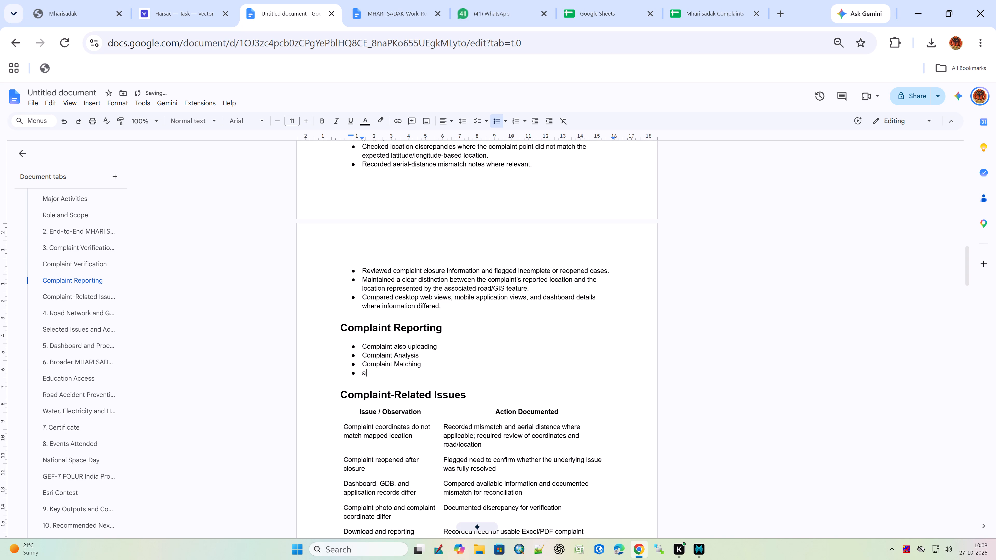
Write the fourth Complaint Reporting bullet as "Also Make an Presentation of Maharisadak".
{"action": "key", "text": "l"}
{"action": "key", "text": "BackSpace"}
{"action": "key", "text": "BackSpace"}
{"action": "key", "text": "a"}
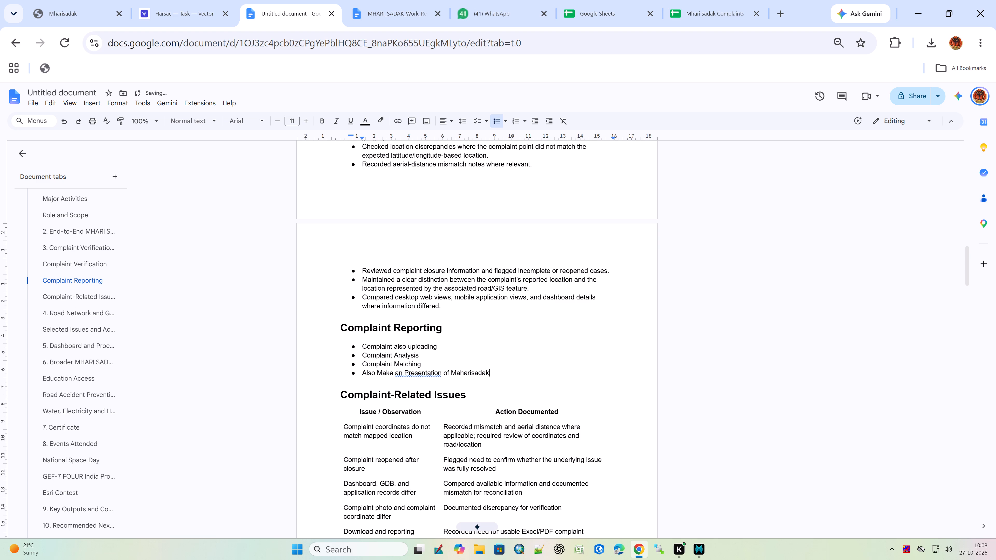
Delete the "Comprehensive Work Report" heading line under the MHARI SADAK title at the start of the document.
{"action": "scroll", "coordinate": [413, 371], "scroll_direction": "down", "scroll_amount": 8}
{"action": "scroll", "coordinate": [445, 411], "scroll_direction": "down", "scroll_amount": 4}
{"action": "scroll", "coordinate": [445, 411], "scroll_direction": "up", "scroll_amount": 9}
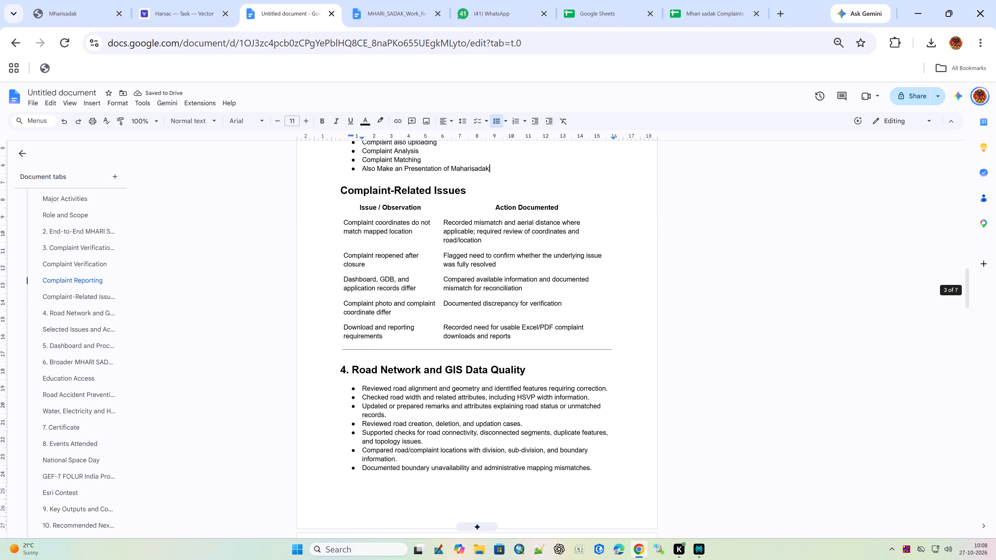
{"action": "scroll", "coordinate": [445, 412], "scroll_direction": "up", "scroll_amount": 7}
{"action": "scroll", "coordinate": [445, 412], "scroll_direction": "up", "scroll_amount": 15}
{"action": "scroll", "coordinate": [449, 443], "scroll_direction": "down", "scroll_amount": 3}
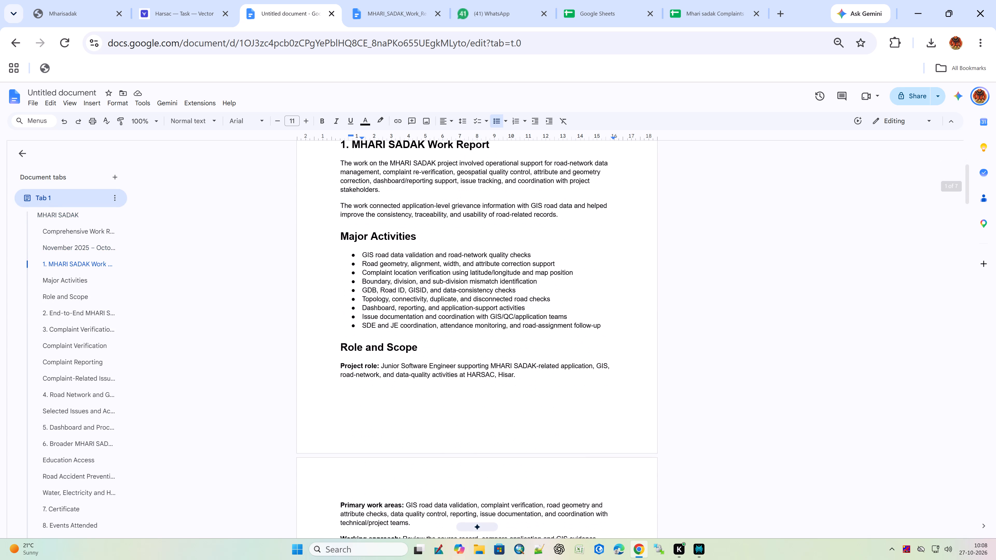
{"action": "left_click_drag", "start_coordinate": [357, 404], "coordinate": [354, 403]}
{"action": "scroll", "coordinate": [349, 366], "scroll_direction": "up", "scroll_amount": 6}
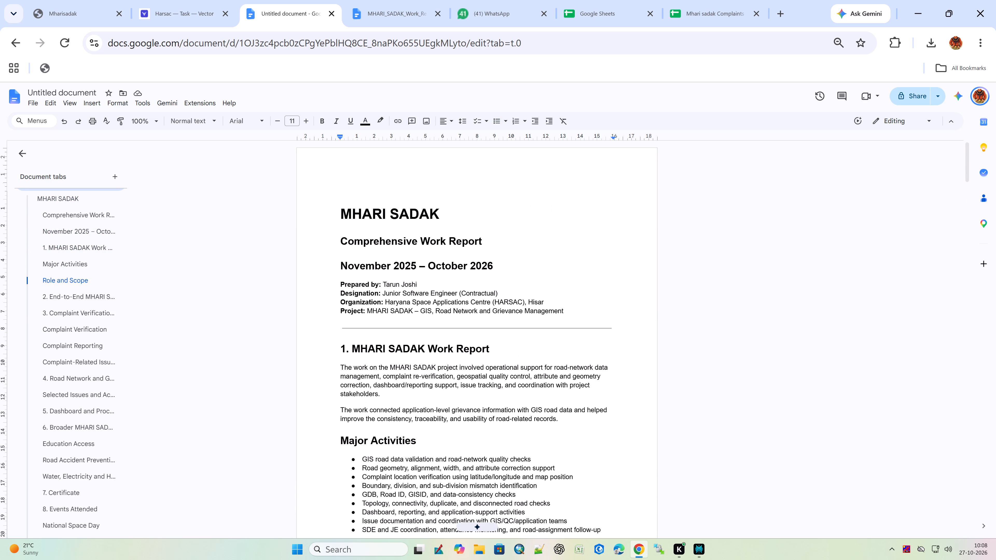
{"action": "left_click_drag", "start_coordinate": [518, 234], "coordinate": [333, 244]}
{"action": "key", "text": "BackSpace"}
{"action": "key", "text": "BackSpace"}
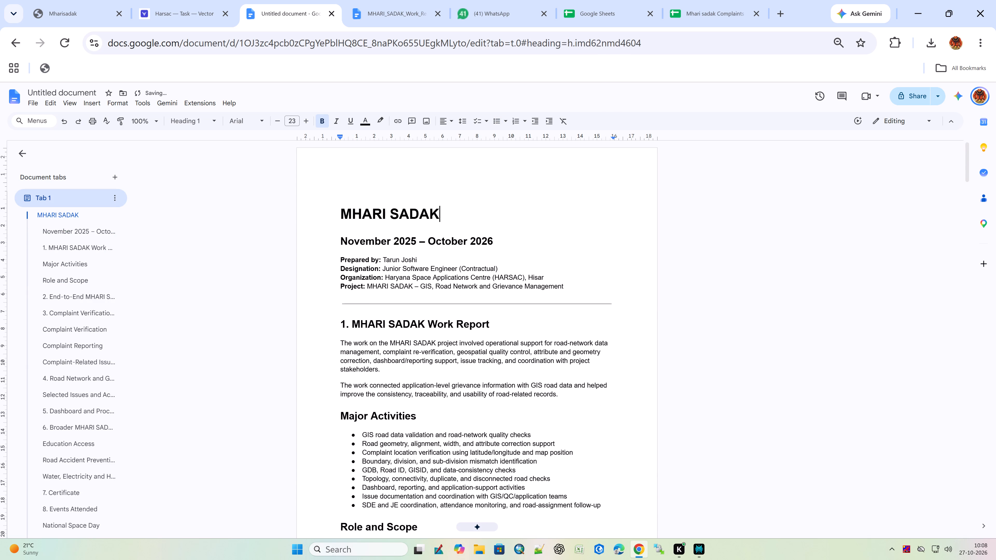
Set the font of the whole document to Times New Roman.
{"action": "key", "text": "ctrl+a"}
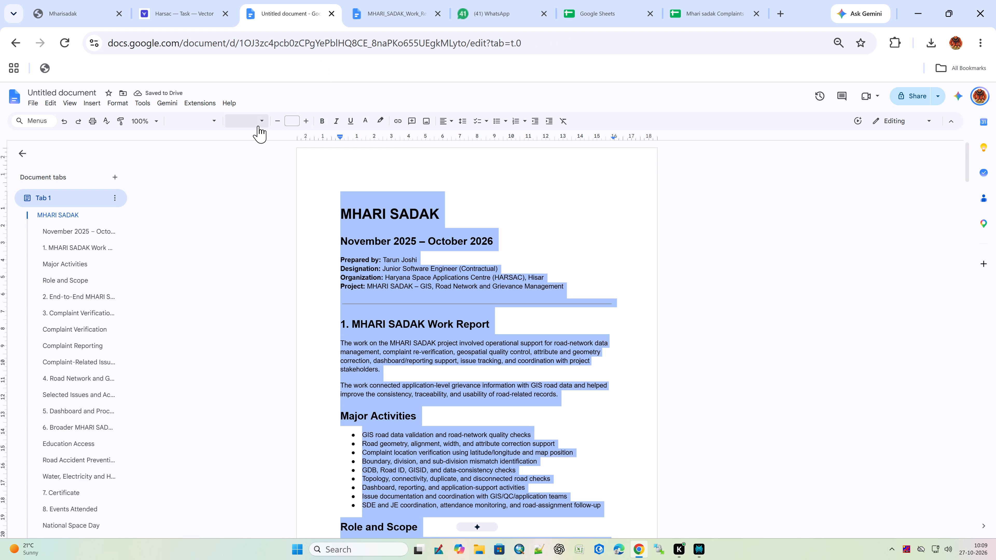
{"action": "left_click", "coordinate": [258, 126]}
{"action": "left_click", "coordinate": [270, 179]}
{"action": "left_click", "coordinate": [563, 346]}
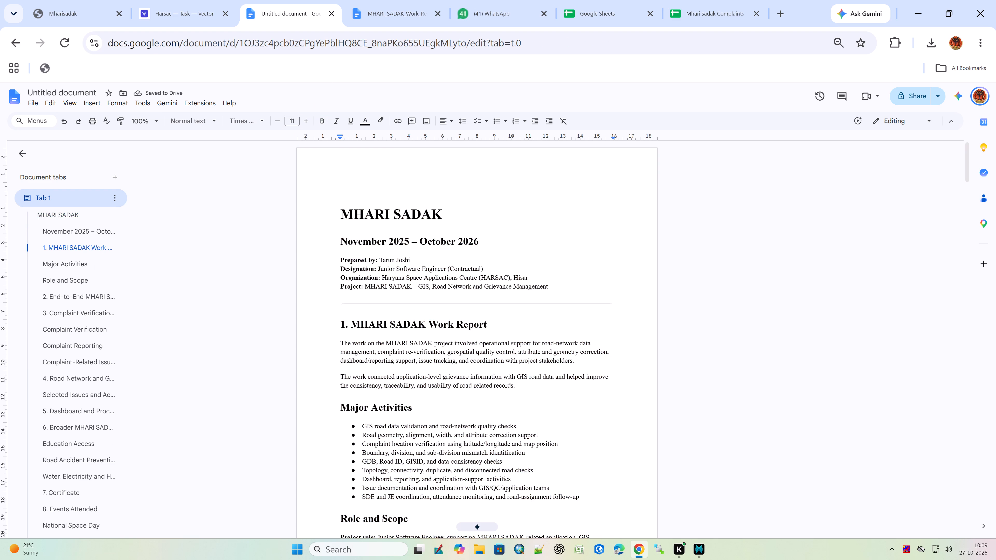
Set the MHARI SADAK title, the November 2025 – October 2026 line and the "1. MHARI SADAK Work Report" heading to size 12.
{"action": "left_click_drag", "start_coordinate": [498, 326], "coordinate": [222, 317]}
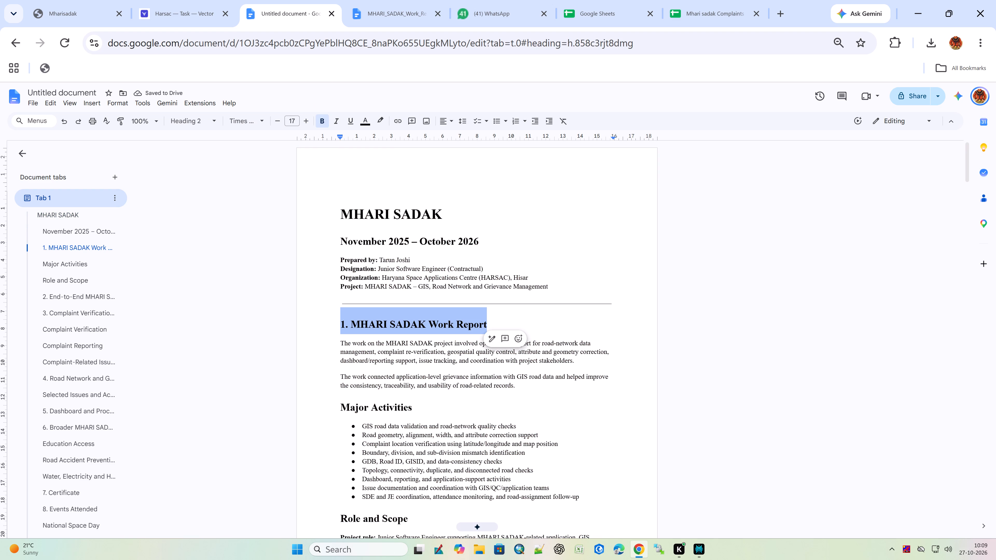
{"action": "left_click_drag", "start_coordinate": [487, 236], "coordinate": [297, 212], "text": "ctrl"}
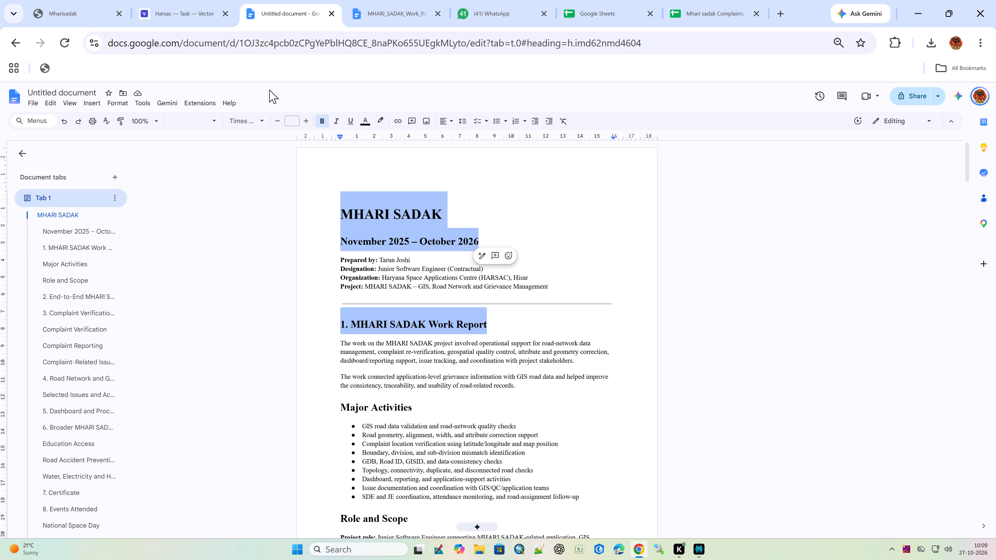
{"action": "left_click", "coordinate": [291, 120], "text": "ctrl"}
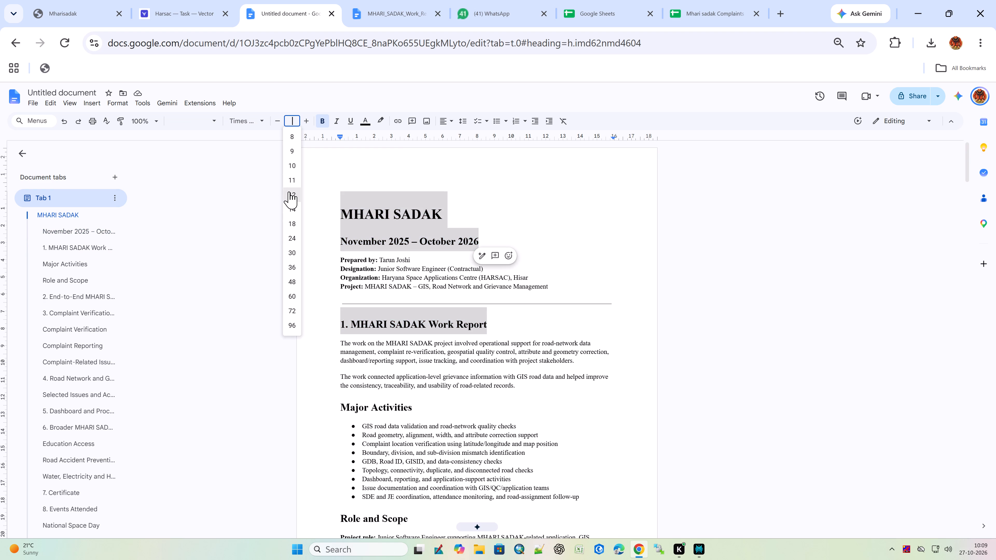
{"action": "left_click", "coordinate": [289, 192]}
{"action": "left_click", "coordinate": [391, 386]}
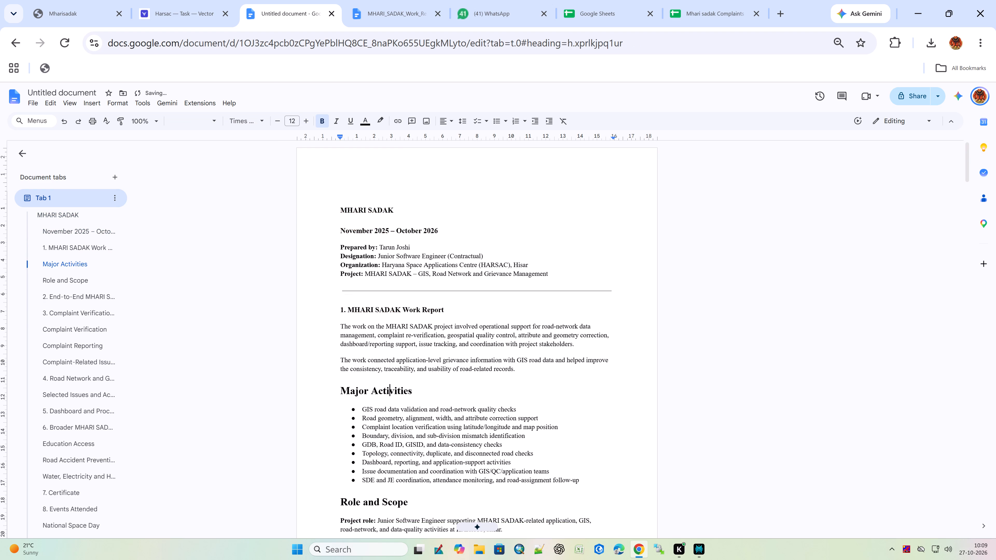
Build a combined selection of the headings from Major Activities through Complaint Reporting.
{"action": "left_click_drag", "start_coordinate": [430, 386], "coordinate": [268, 396]}
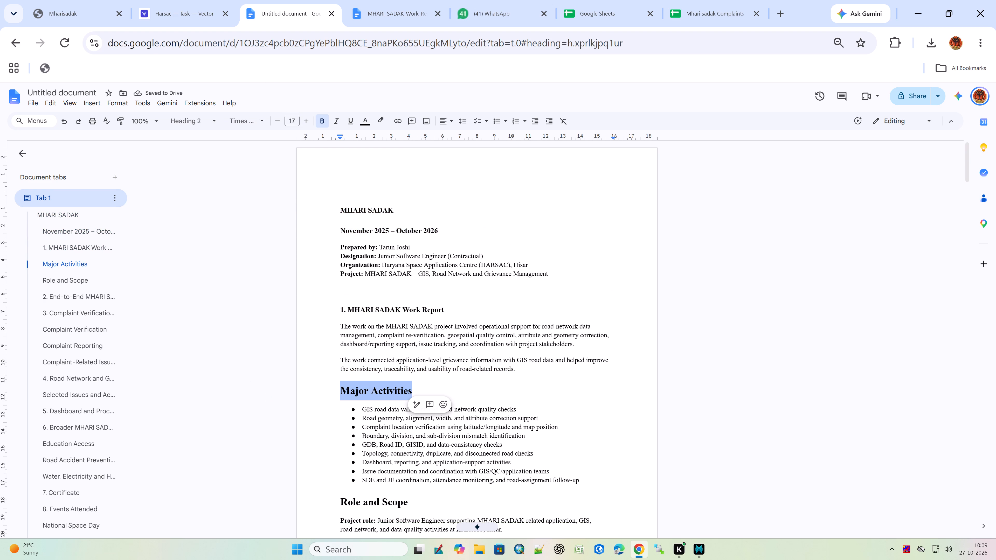
{"action": "left_click_drag", "start_coordinate": [421, 506], "coordinate": [311, 496], "text": "ctrl"}
{"action": "scroll", "coordinate": [397, 453], "scroll_direction": "down", "scroll_amount": 4}
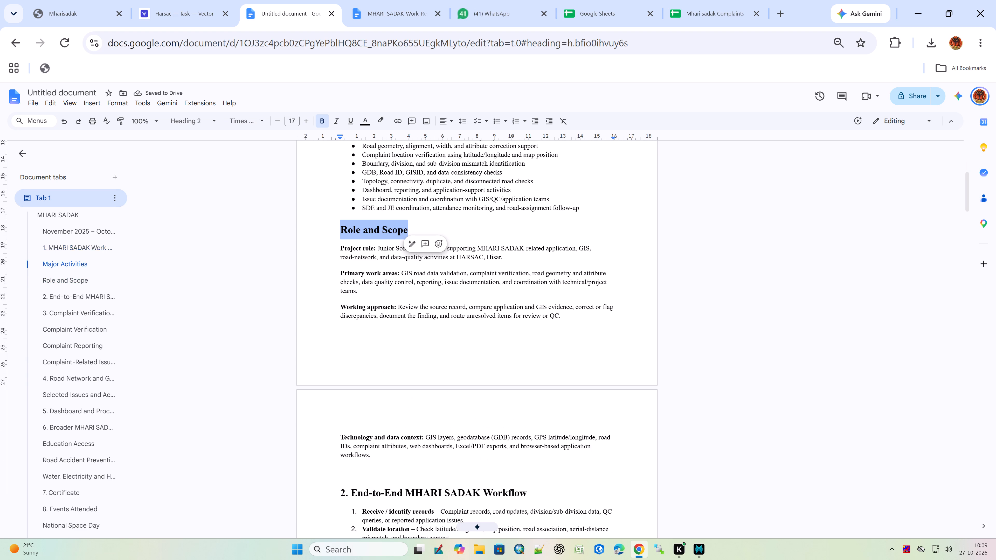
{"action": "scroll", "coordinate": [475, 462], "scroll_direction": "down", "scroll_amount": 2}
{"action": "left_click_drag", "start_coordinate": [536, 359], "coordinate": [258, 343], "text": "ctrl"}
{"action": "scroll", "coordinate": [407, 432], "scroll_direction": "down", "scroll_amount": 3}
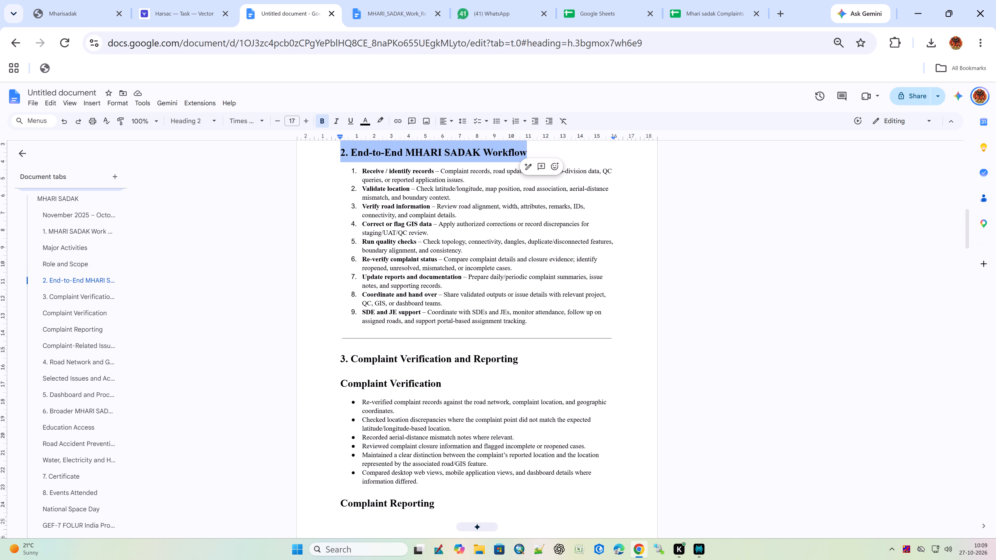
{"action": "left_click_drag", "start_coordinate": [464, 381], "coordinate": [323, 367], "text": "ctrl"}
{"action": "left_click_drag", "start_coordinate": [444, 503], "coordinate": [252, 495], "text": "ctrl"}
{"action": "scroll", "coordinate": [439, 424], "scroll_direction": "down", "scroll_amount": 6}
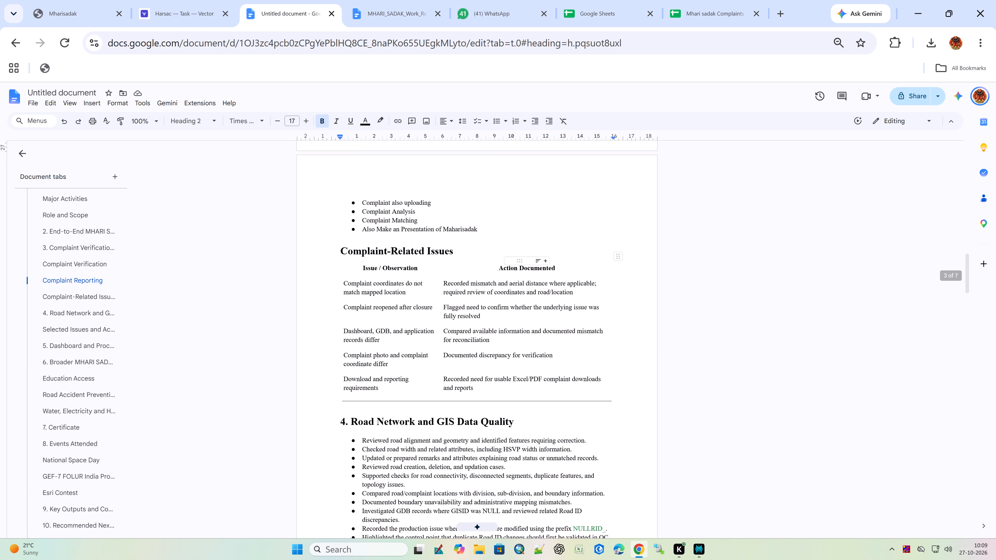
Add the Complaint-Related Issues, section 4 and Selected Issues and Actions headings to the selection, with both tables' column headers.
{"action": "left_click_drag", "start_coordinate": [573, 269], "coordinate": [331, 251], "text": "ctrl"}
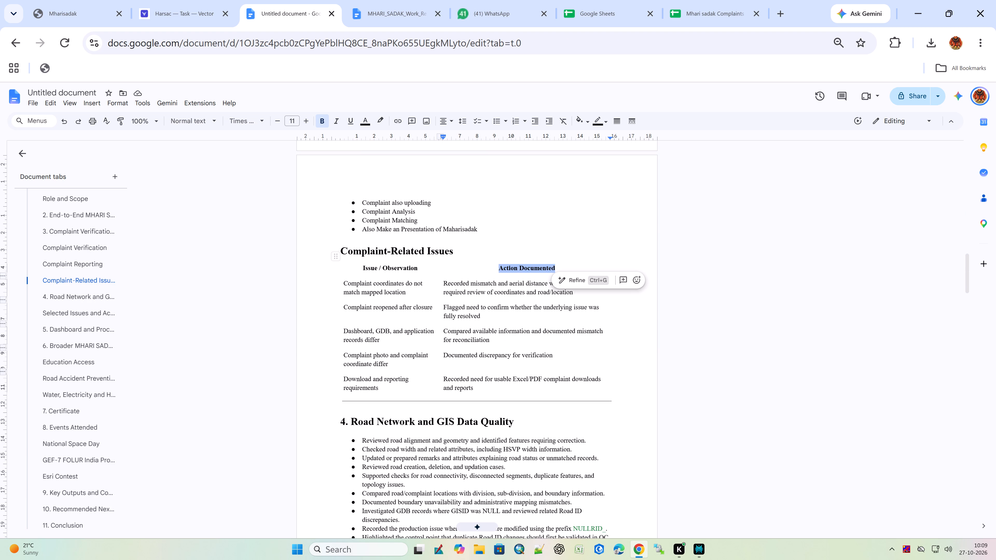
{"action": "left_click_drag", "start_coordinate": [460, 249], "coordinate": [322, 251], "text": "ctrl"}
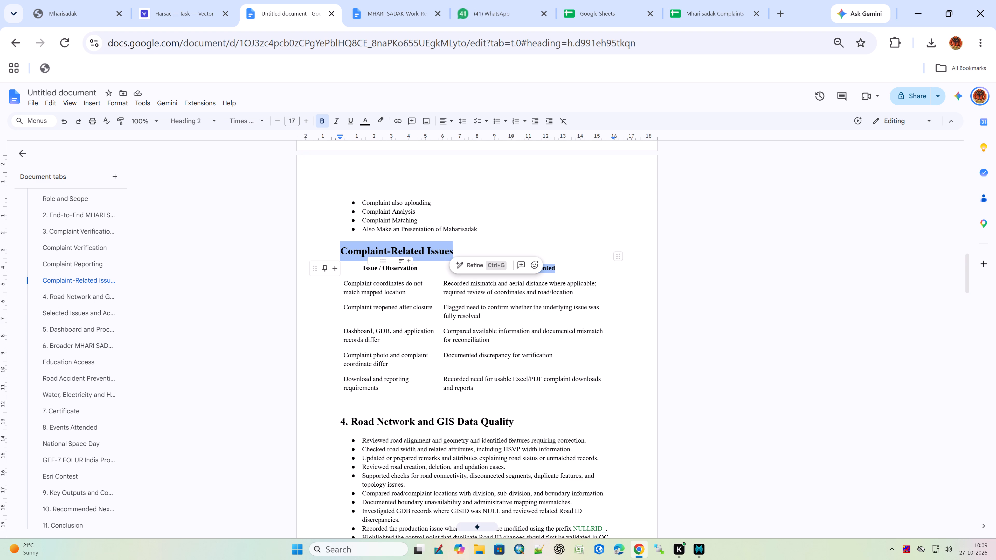
{"action": "left_click_drag", "start_coordinate": [426, 268], "coordinate": [342, 270], "text": "ctrl"}
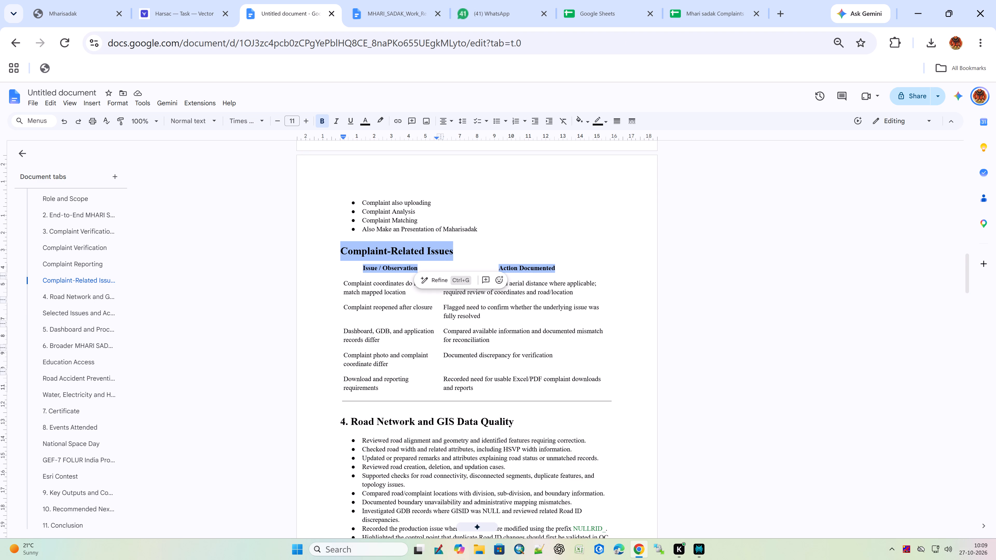
{"action": "left_click_drag", "start_coordinate": [532, 419], "coordinate": [240, 413], "text": "ctrl"}
{"action": "scroll", "coordinate": [536, 410], "scroll_direction": "down", "scroll_amount": 4}
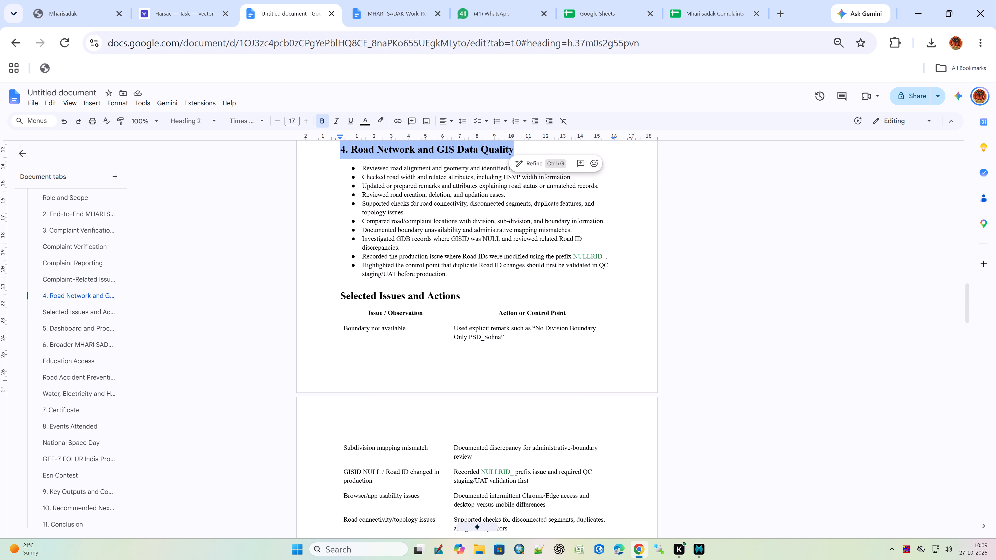
{"action": "left_click_drag", "start_coordinate": [571, 313], "coordinate": [488, 314], "text": "ctrl"}
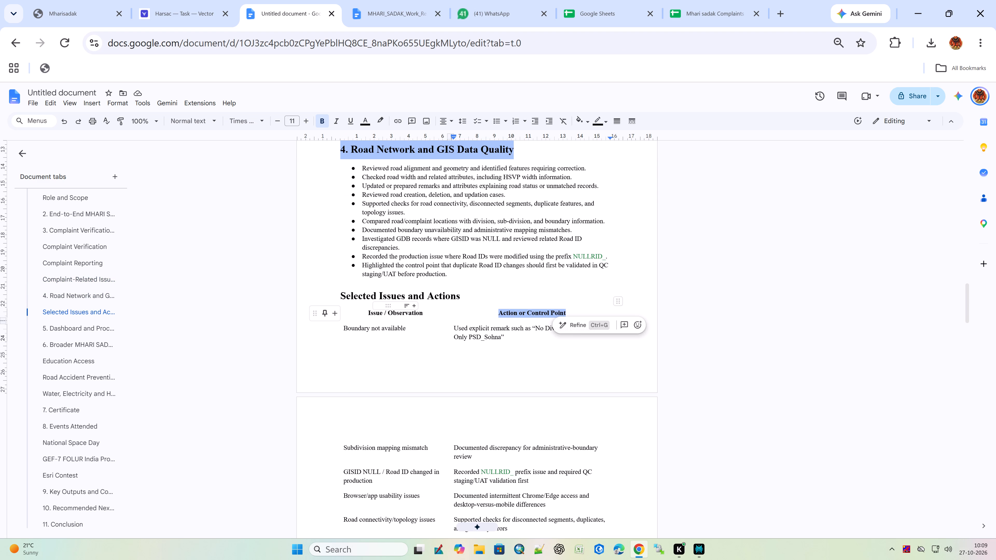
{"action": "left_click_drag", "start_coordinate": [428, 313], "coordinate": [295, 310], "text": "ctrl"}
{"action": "left_click_drag", "start_coordinate": [481, 296], "coordinate": [301, 297], "text": "ctrl"}
Add the section 5 and 6 headings and the Education Access, Road Accident Prevention and Water, Electricity and Health subheadings to the selection.
{"action": "scroll", "coordinate": [526, 379], "scroll_direction": "down", "scroll_amount": 3}
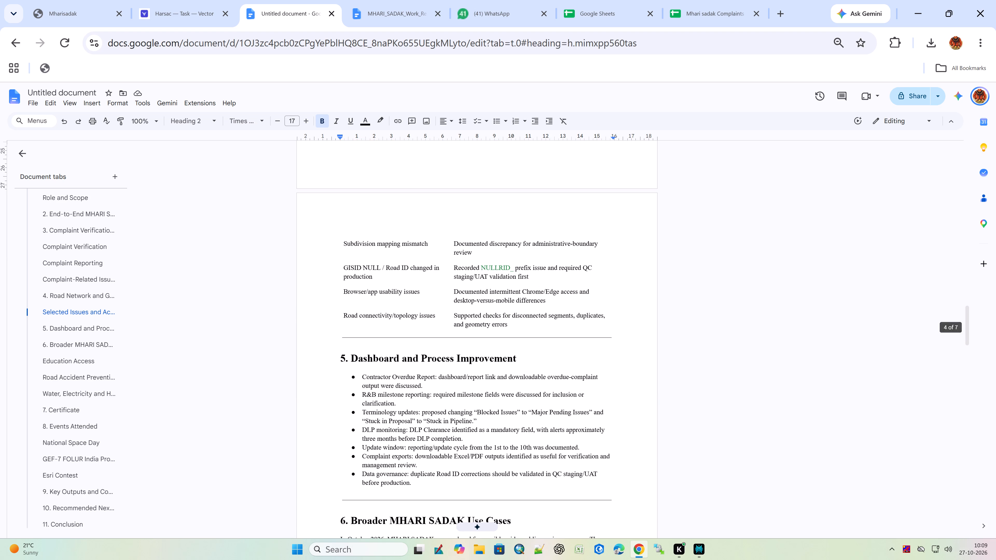
{"action": "left_click_drag", "start_coordinate": [530, 359], "coordinate": [215, 341], "text": "ctrl"}
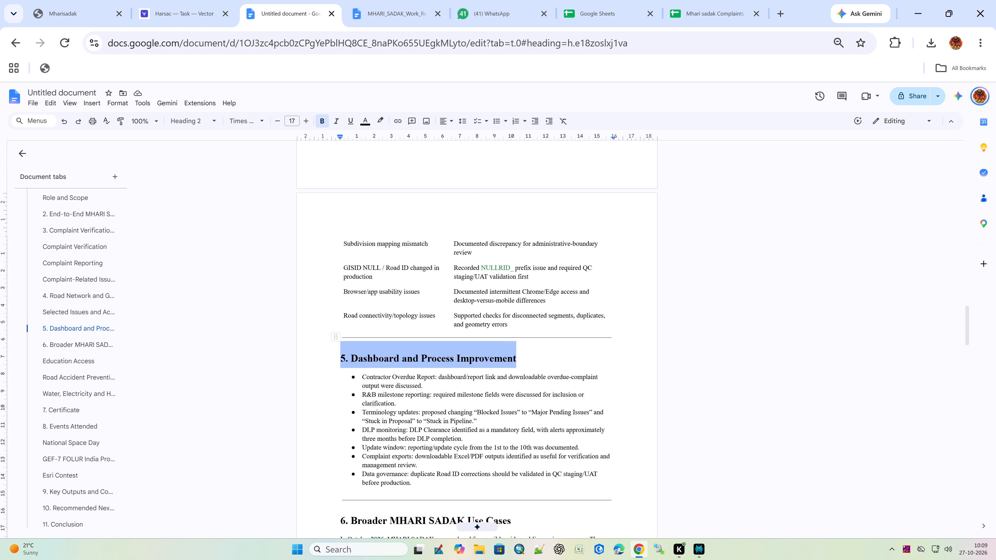
{"action": "left_click_drag", "start_coordinate": [215, 341], "coordinate": [230, 355], "text": "ctrl"}
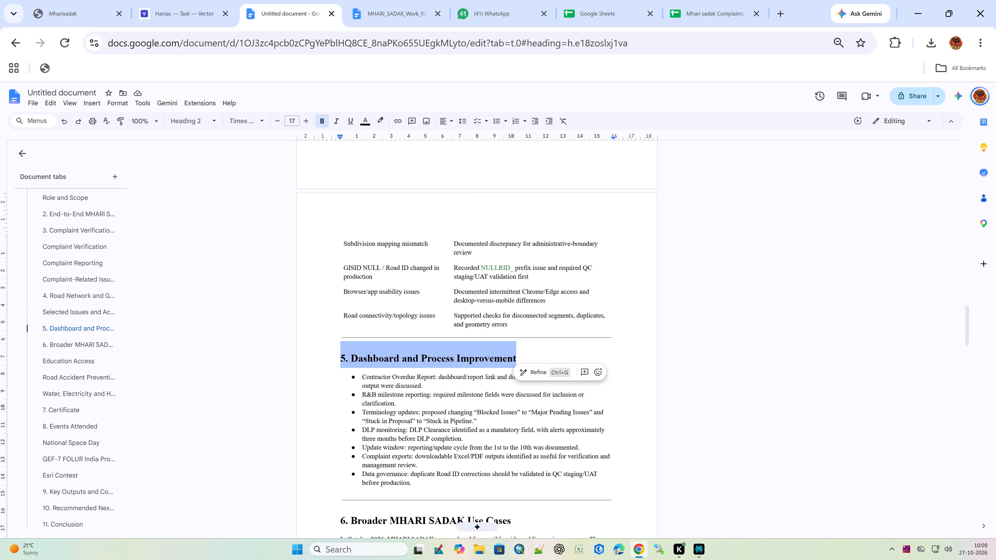
{"action": "left_click_drag", "start_coordinate": [524, 517], "coordinate": [301, 504], "text": "ctrl"}
{"action": "scroll", "coordinate": [475, 441], "scroll_direction": "down", "scroll_amount": 3}
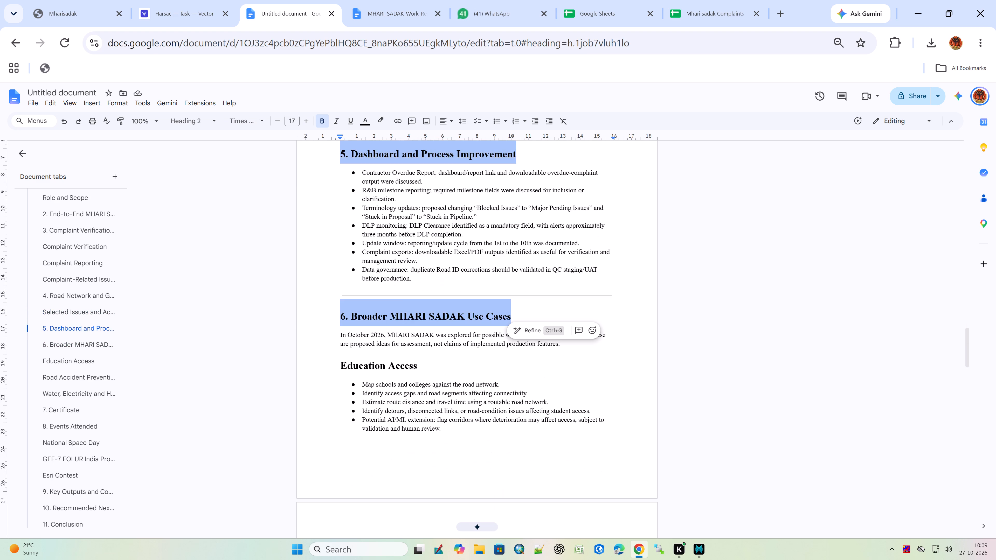
{"action": "scroll", "coordinate": [475, 427], "scroll_direction": "down", "scroll_amount": 3}
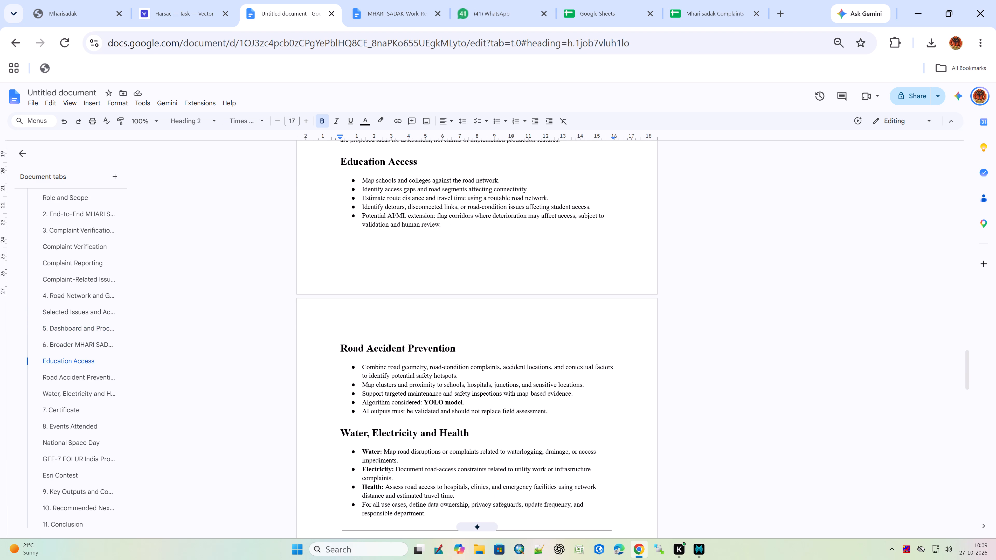
{"action": "left_click_drag", "start_coordinate": [427, 168], "coordinate": [280, 168], "text": "ctrl"}
{"action": "left_click_drag", "start_coordinate": [486, 350], "coordinate": [315, 348], "text": "ctrl"}
{"action": "left_click_drag", "start_coordinate": [481, 432], "coordinate": [282, 436], "text": "ctrl"}
Add the 7. Certificate, 8. Events Attended, National Space Day, GEF-7 FOLUR India Project Technical Workshop and Esri Contest headings to the selection.
{"action": "scroll", "coordinate": [454, 407], "scroll_direction": "down", "scroll_amount": 1}
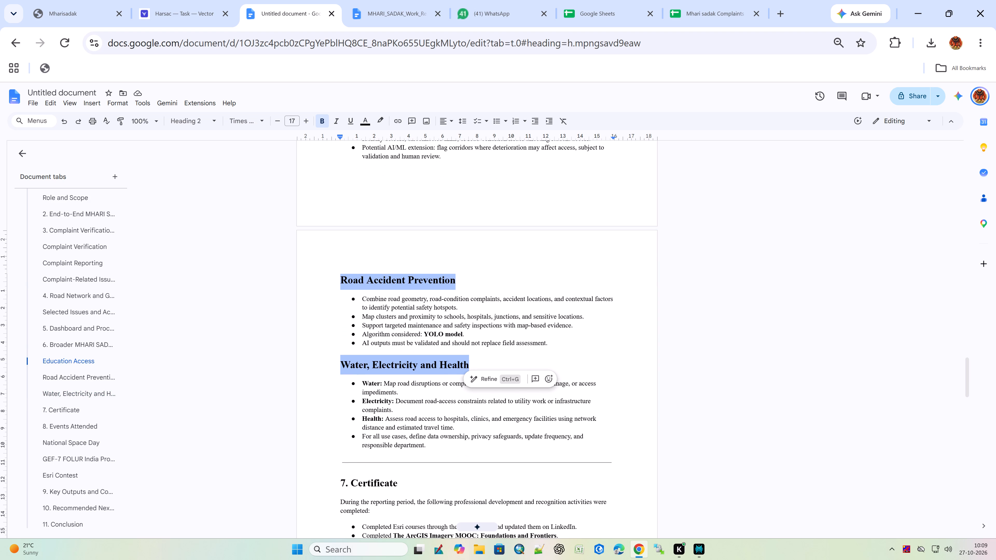
{"action": "scroll", "coordinate": [454, 407], "scroll_direction": "down", "scroll_amount": 2}
{"action": "left_click_drag", "start_coordinate": [420, 345], "coordinate": [284, 350], "text": "ctrl"}
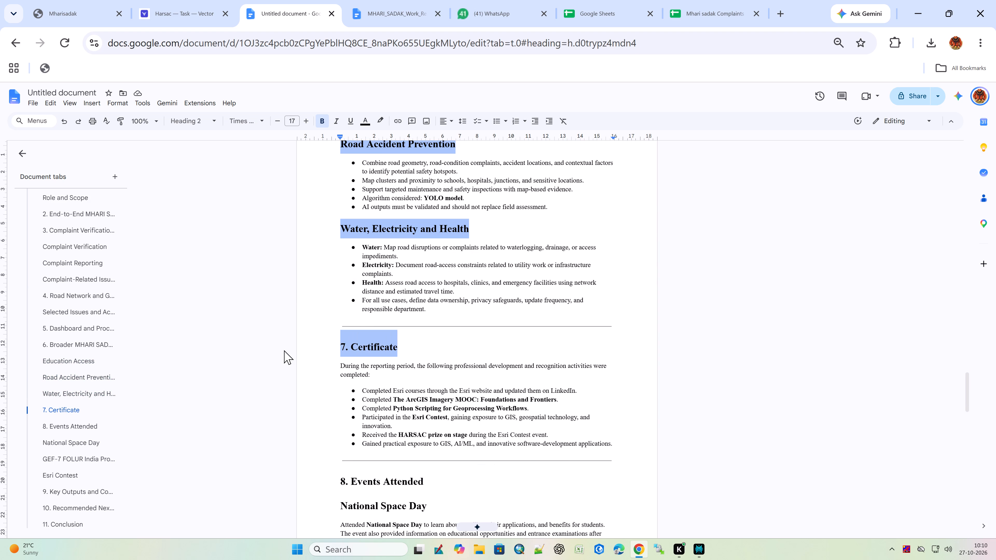
{"action": "left_click_drag", "start_coordinate": [284, 350], "coordinate": [283, 351], "text": "ctrl"}
{"action": "left_click_drag", "start_coordinate": [440, 510], "coordinate": [319, 475], "text": "ctrl"}
{"action": "scroll", "coordinate": [339, 472], "scroll_direction": "down", "scroll_amount": 5}
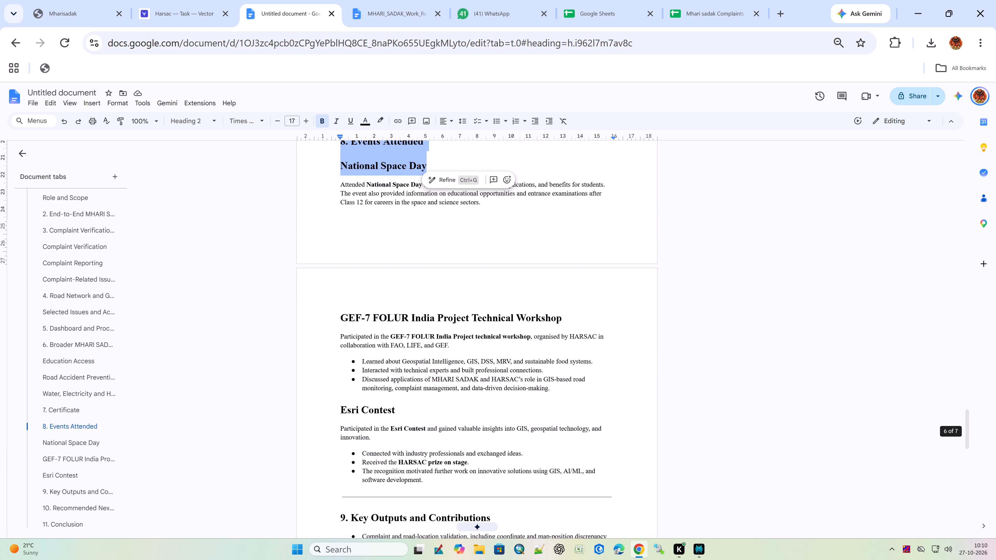
{"action": "left_click_drag", "start_coordinate": [583, 316], "coordinate": [283, 319], "text": "ctrl"}
{"action": "left_click_drag", "start_coordinate": [409, 407], "coordinate": [384, 407], "text": "ctrl"}
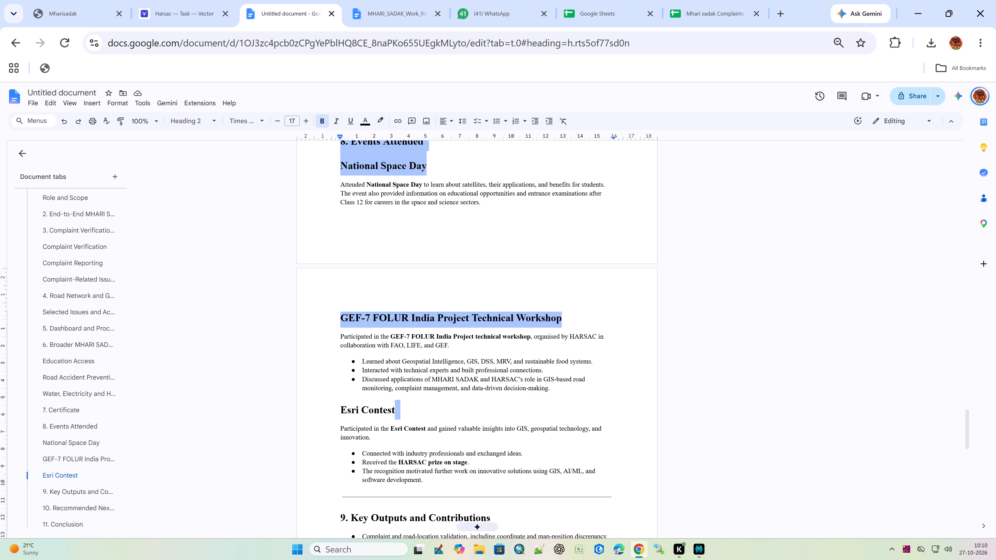
{"action": "left_click_drag", "start_coordinate": [384, 407], "coordinate": [275, 406], "text": "ctrl"}
Add the 9. Key Outputs and Contributions, 10. Recommended Next Steps and 11. Conclusion headings to the selection.
{"action": "scroll", "coordinate": [425, 450], "scroll_direction": "down", "scroll_amount": 3}
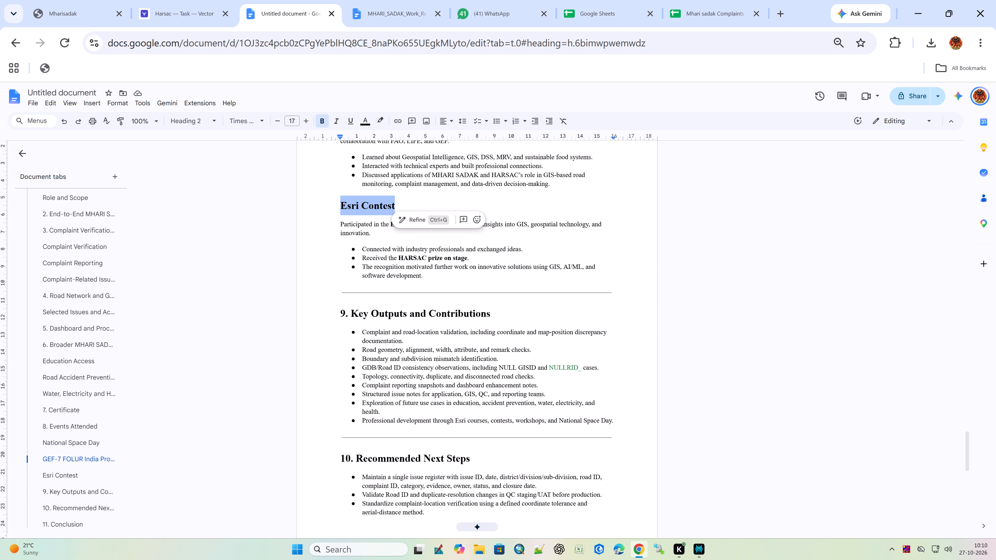
{"action": "left_click_drag", "start_coordinate": [490, 318], "coordinate": [315, 304], "text": "ctrl"}
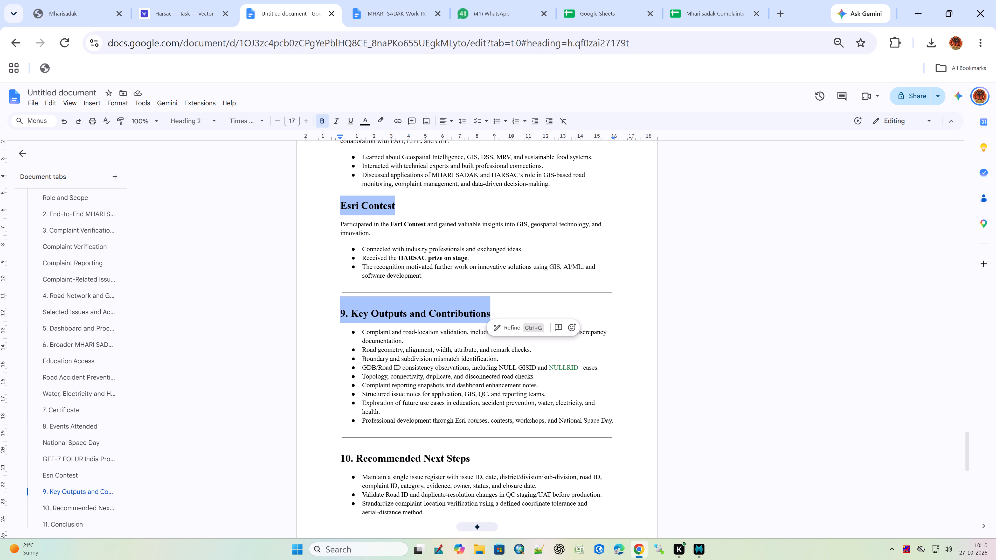
{"action": "left_click_drag", "start_coordinate": [491, 458], "coordinate": [235, 445], "text": "ctrl"}
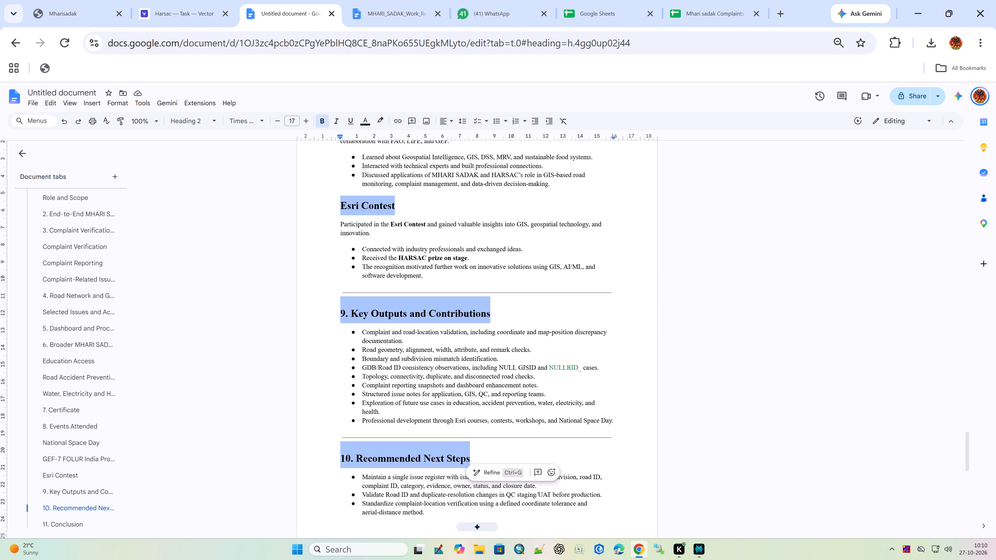
{"action": "scroll", "coordinate": [441, 380], "scroll_direction": "down", "scroll_amount": 3}
{"action": "scroll", "coordinate": [419, 380], "scroll_direction": "down", "scroll_amount": 2}
{"action": "left_click_drag", "start_coordinate": [415, 387], "coordinate": [247, 382], "text": "ctrl"}
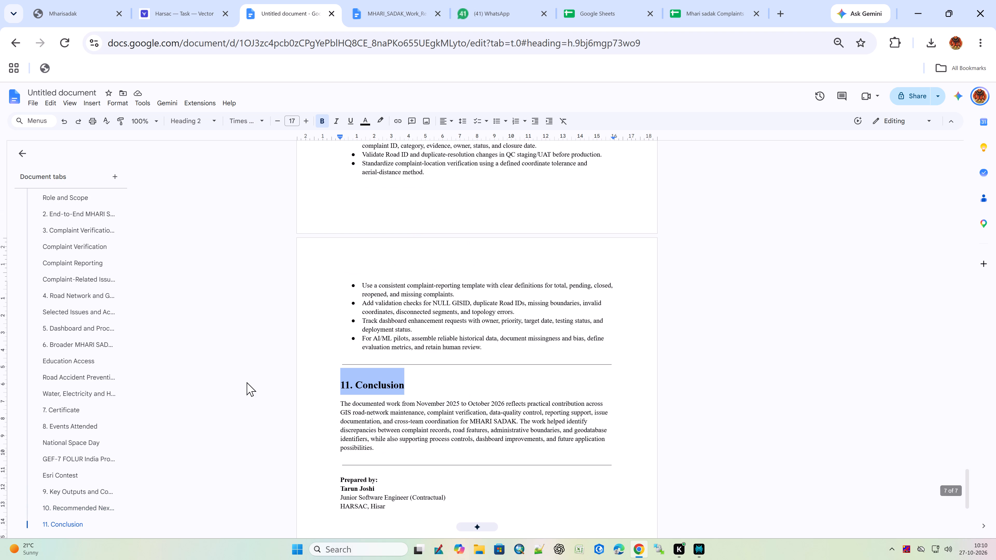
{"action": "left_click_drag", "start_coordinate": [247, 382], "coordinate": [246, 382], "text": "ctrl"}
Set all the selected headings and table column headers to font size 12.
{"action": "left_click", "coordinate": [293, 117]}
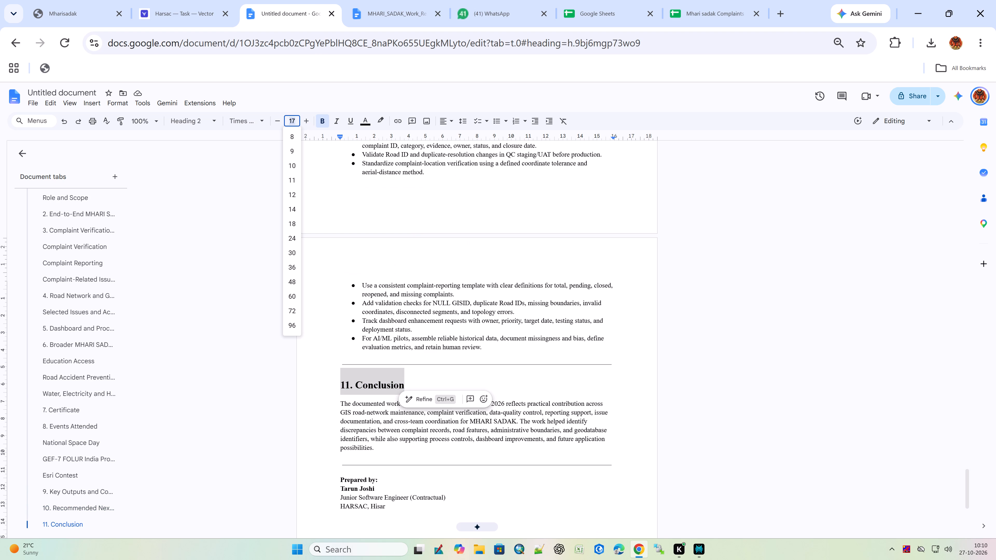
{"action": "left_click", "coordinate": [291, 182]}
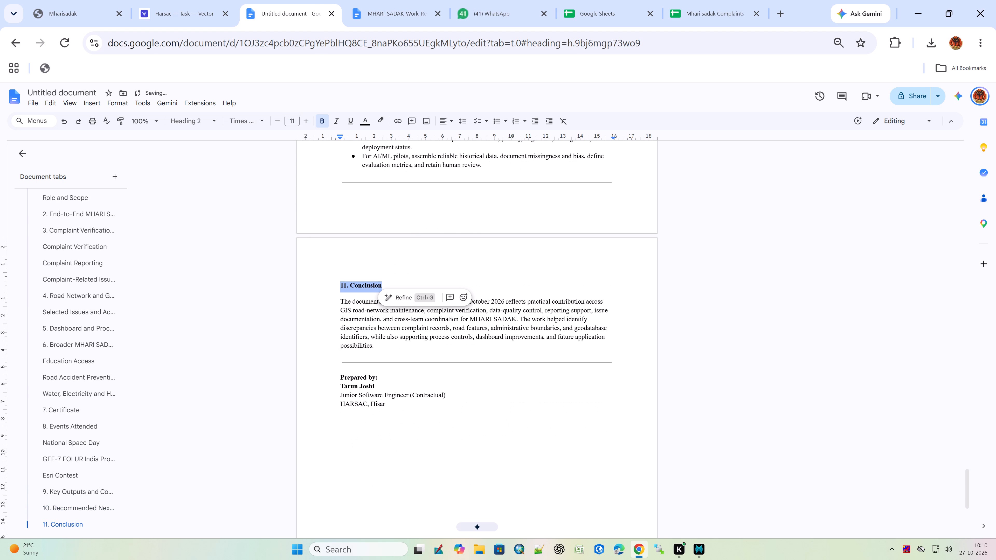
{"action": "left_click", "coordinate": [292, 119]}
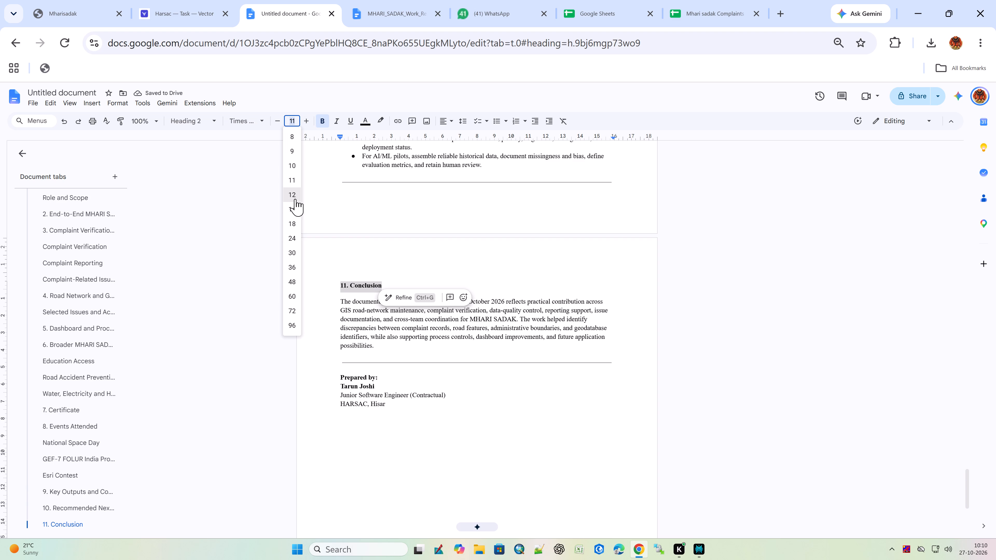
{"action": "left_click", "coordinate": [295, 199]}
{"action": "left_click", "coordinate": [435, 440]}
Review the resized headings from the conclusion back to section 4, Selected Issues and Actions.
{"action": "scroll", "coordinate": [439, 369], "scroll_direction": "up", "scroll_amount": 3}
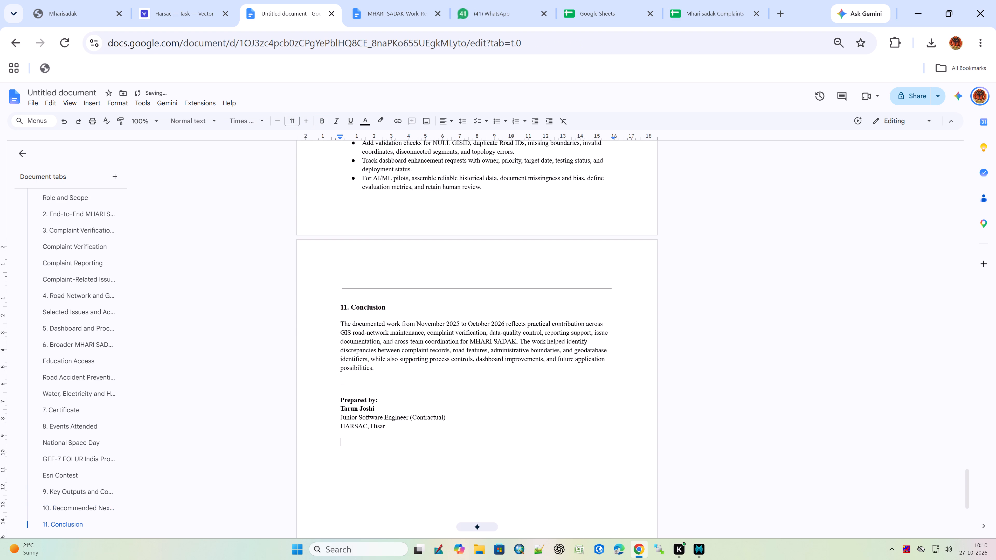
{"action": "scroll", "coordinate": [439, 369], "scroll_direction": "up", "scroll_amount": 6}
{"action": "scroll", "coordinate": [439, 367], "scroll_direction": "down", "scroll_amount": 10}
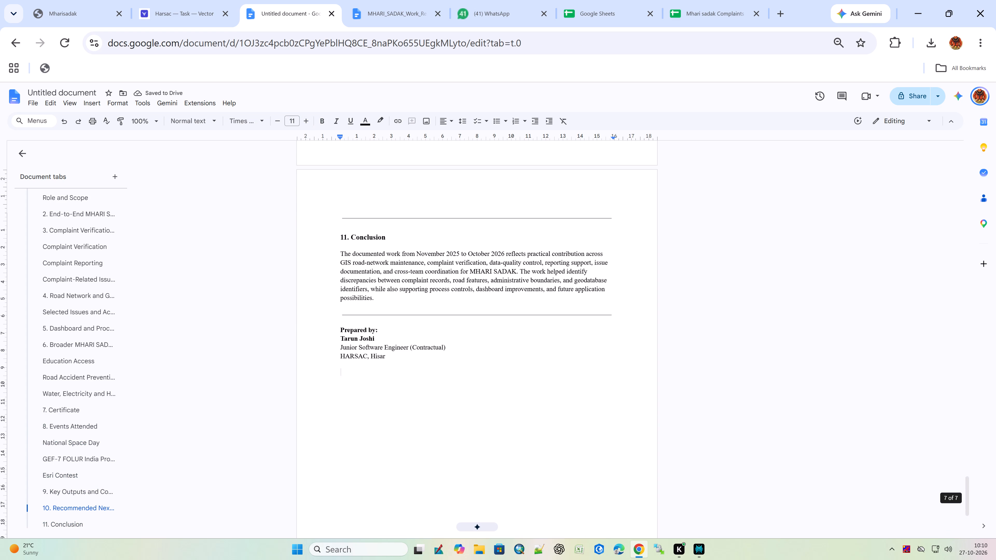
{"action": "scroll", "coordinate": [439, 369], "scroll_direction": "up", "scroll_amount": 20}
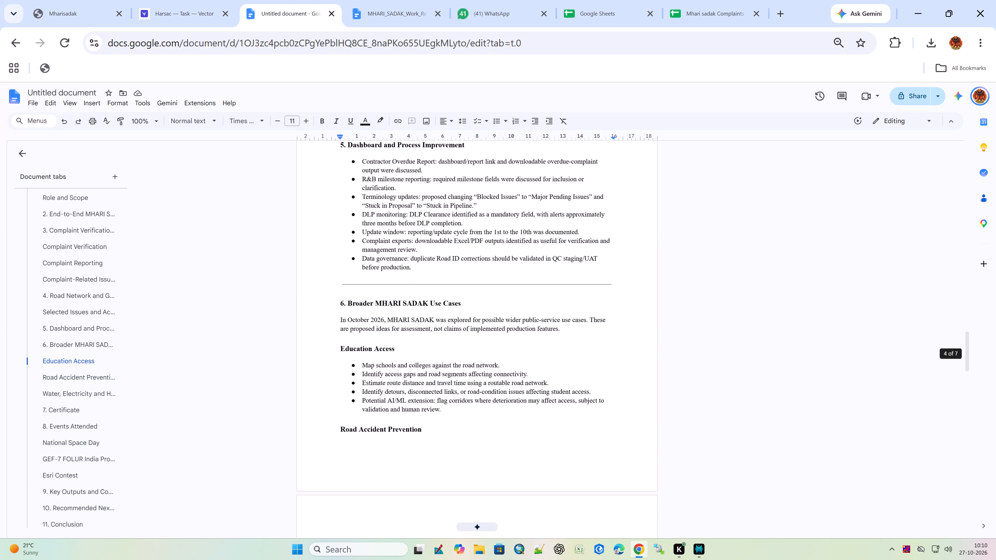
{"action": "scroll", "coordinate": [438, 370], "scroll_direction": "up", "scroll_amount": 9}
{"action": "scroll", "coordinate": [442, 356], "scroll_direction": "down", "scroll_amount": 4}
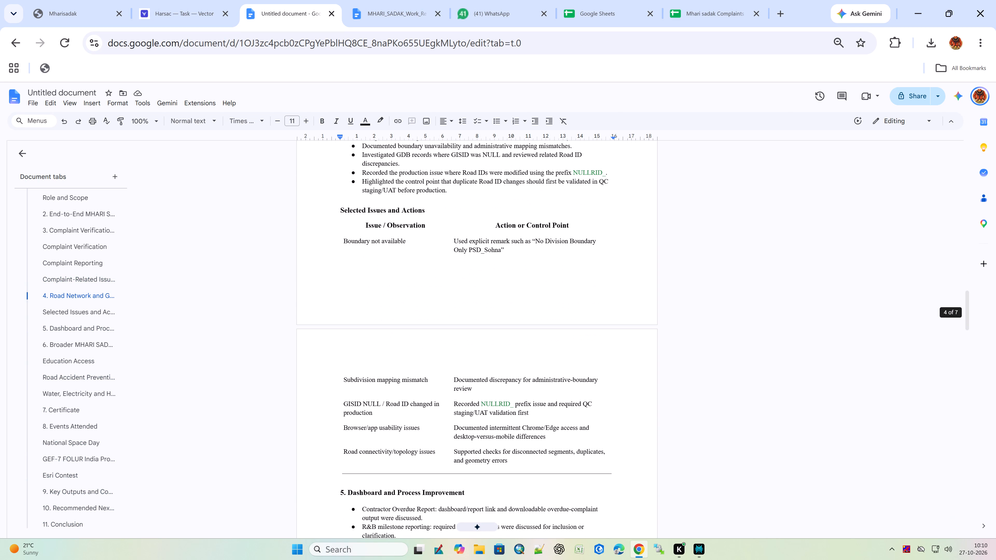
Delete the Selected Issues and Actions heading together with its whole Issue / Observation and Action or Control Point table.
{"action": "left_click", "coordinate": [449, 273]}
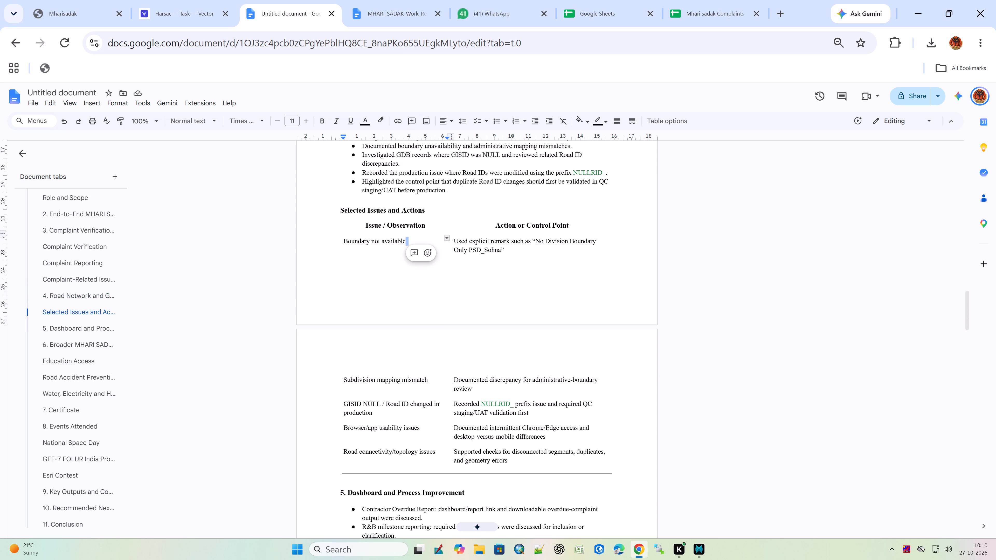
{"action": "left_click", "coordinate": [337, 249]}
{"action": "left_click_drag", "start_coordinate": [552, 462], "coordinate": [536, 455]}
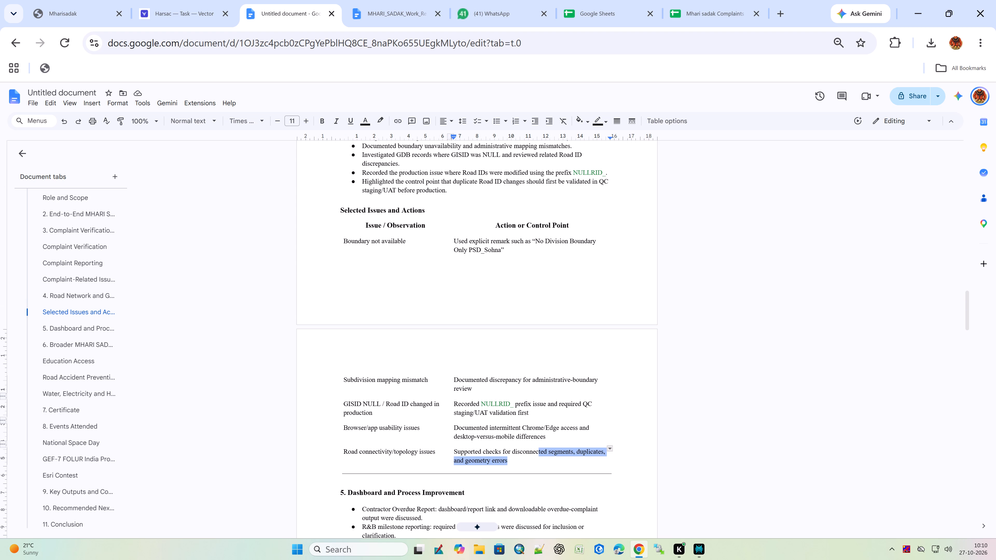
{"action": "left_click_drag", "start_coordinate": [536, 455], "coordinate": [535, 455]}
{"action": "left_click_drag", "start_coordinate": [535, 455], "coordinate": [334, 215]}
{"action": "right_click", "coordinate": [376, 207]}
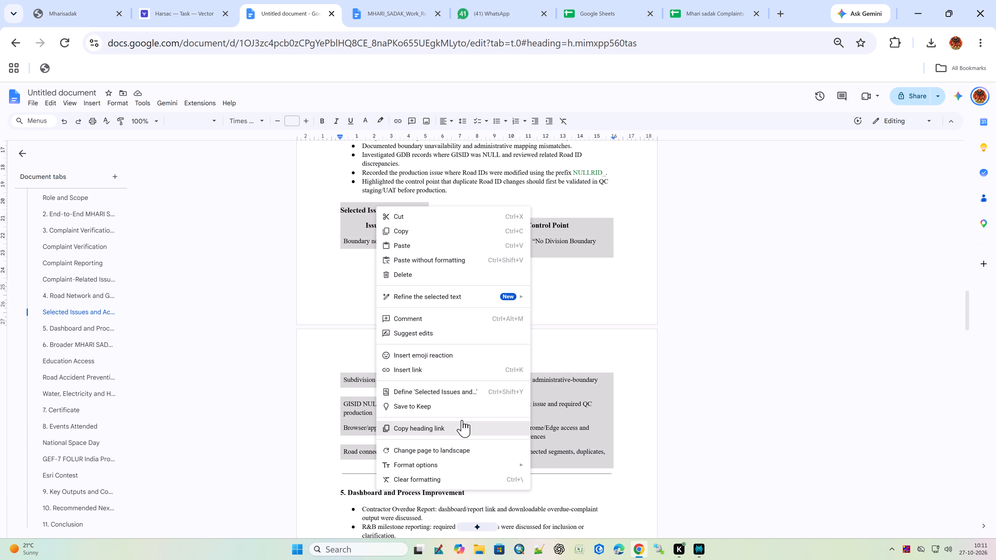
{"action": "left_click", "coordinate": [423, 275]}
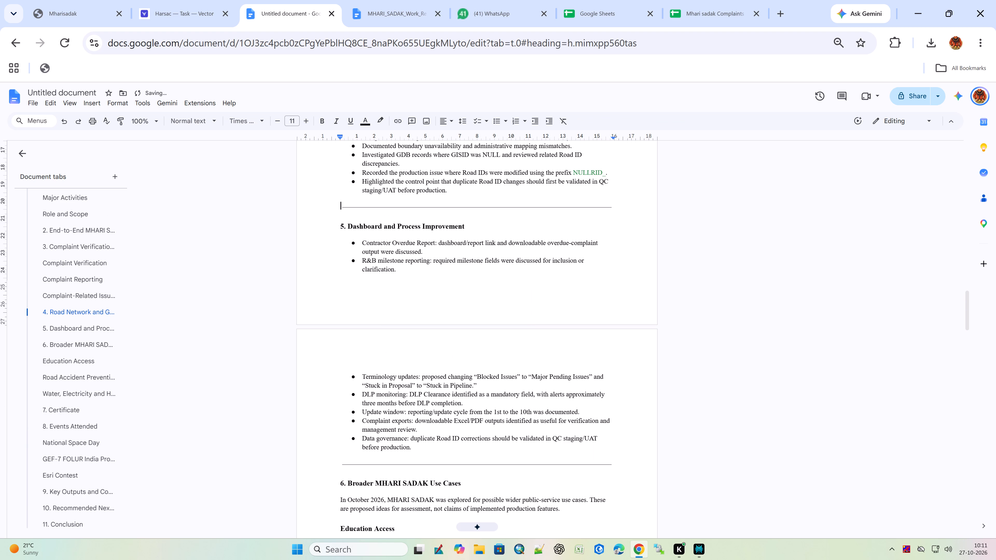
Review the content and layout of sections 5 to 8, including the certificate list and attended events.
{"action": "scroll", "coordinate": [446, 356], "scroll_direction": "down", "scroll_amount": 8}
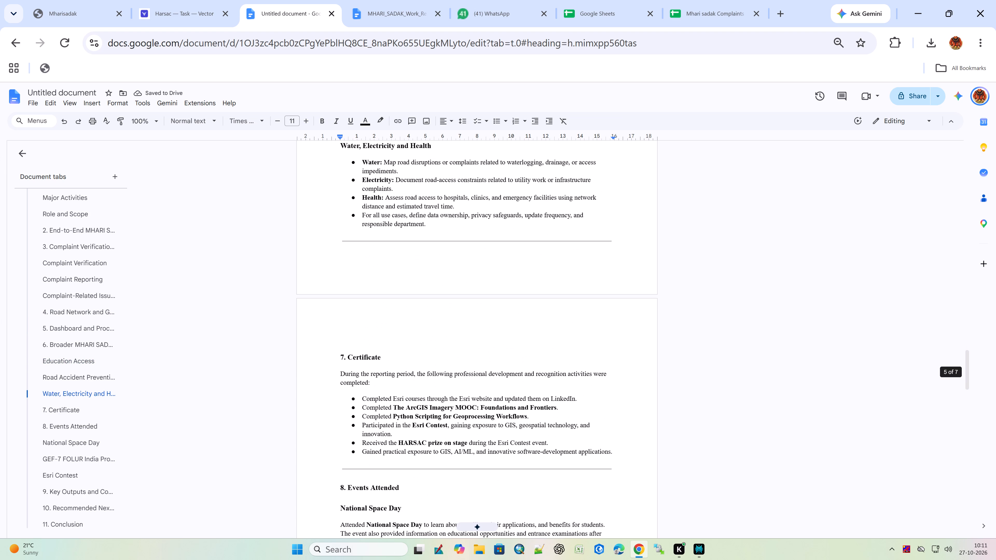
{"action": "scroll", "coordinate": [446, 357], "scroll_direction": "up", "scroll_amount": 4}
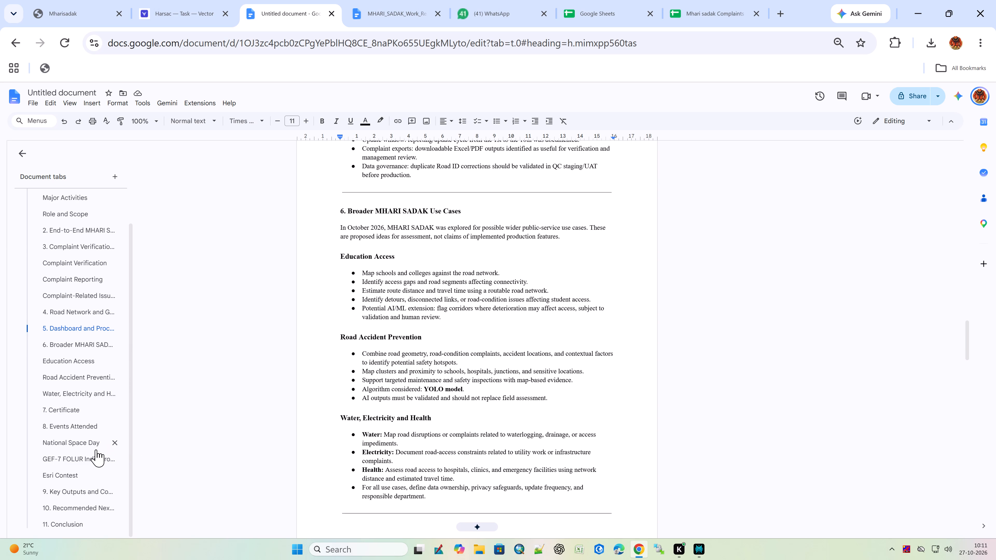
{"action": "scroll", "coordinate": [522, 336], "scroll_direction": "down", "scroll_amount": 1}
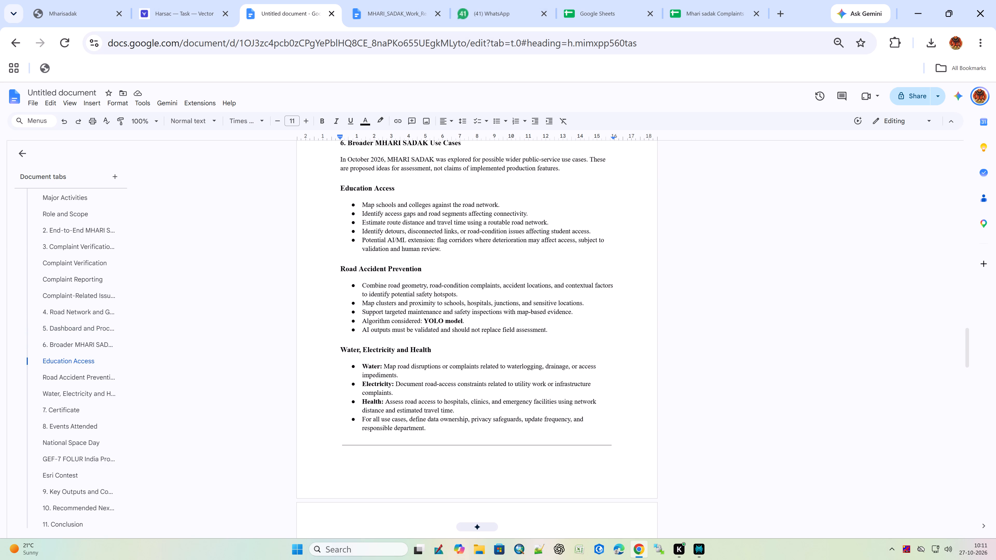
{"action": "scroll", "coordinate": [494, 372], "scroll_direction": "down", "scroll_amount": 5}
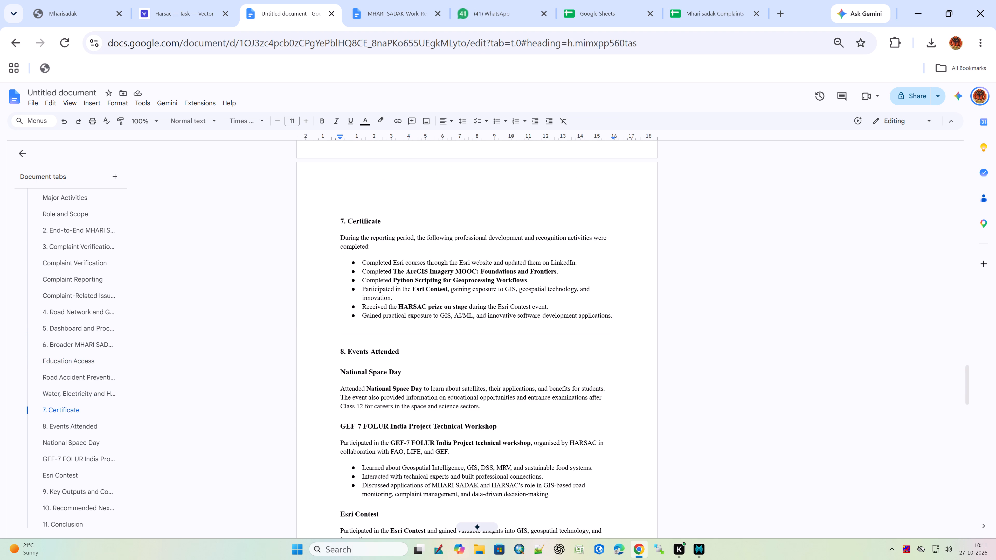
{"action": "left_click_drag", "start_coordinate": [525, 449], "coordinate": [492, 446]}
{"action": "left_click", "coordinate": [479, 445]}
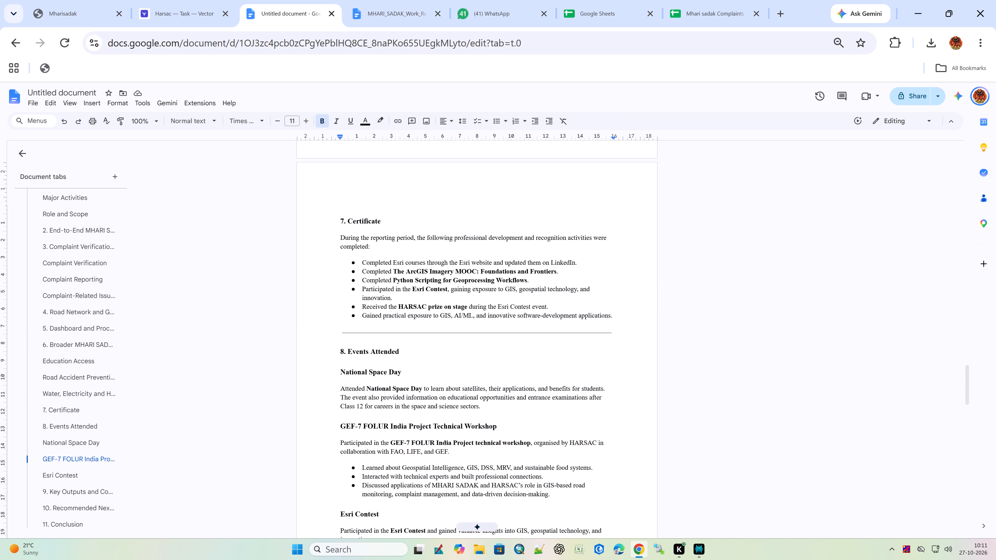
{"action": "left_click", "coordinate": [396, 444]}
{"action": "left_click", "coordinate": [439, 449]}
{"action": "left_click", "coordinate": [467, 271]}
{"action": "left_click", "coordinate": [468, 289]}
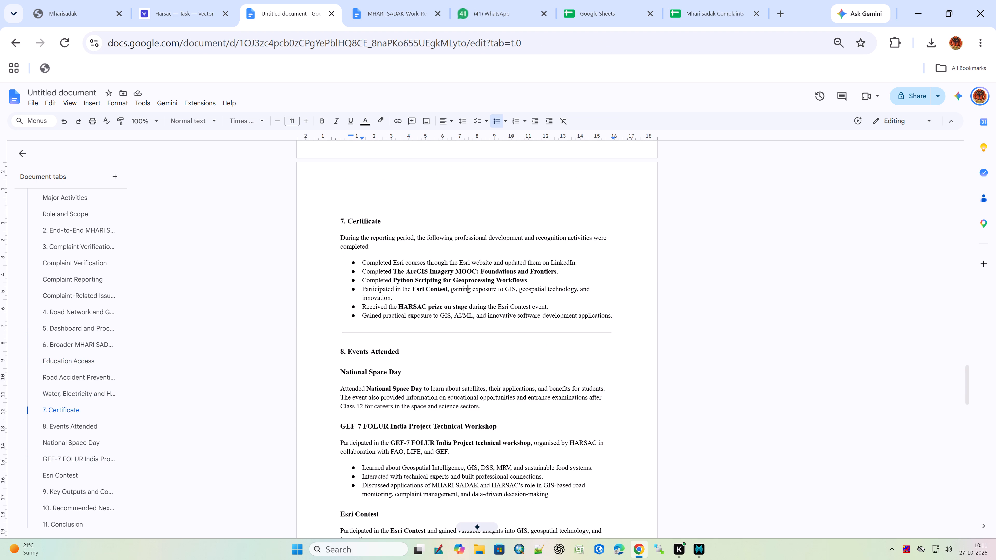
Delete the divider line between the Key Outputs and Contributions list and the 10. Recommended Next Steps heading.
{"action": "scroll", "coordinate": [470, 380], "scroll_direction": "down", "scroll_amount": 7}
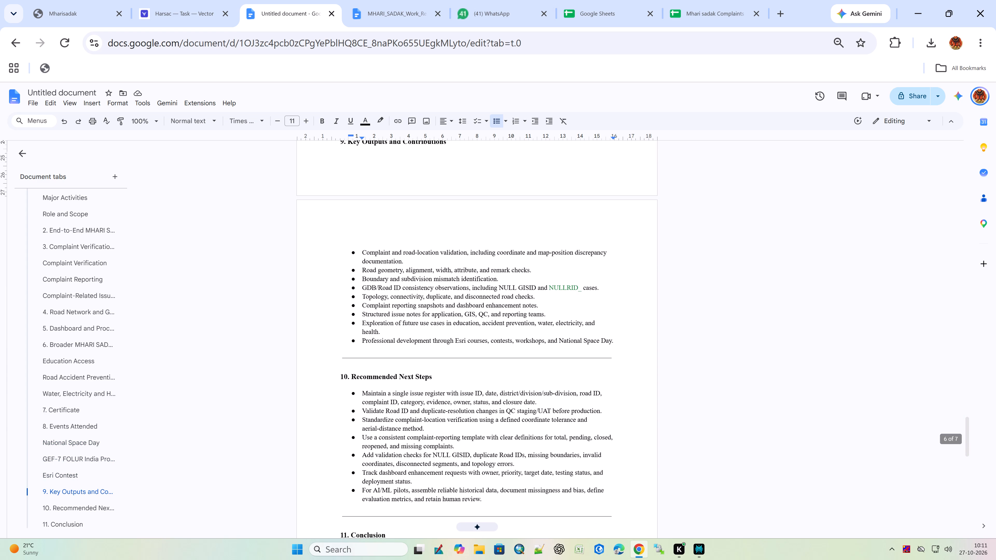
{"action": "left_click_drag", "start_coordinate": [625, 351], "coordinate": [624, 357]}
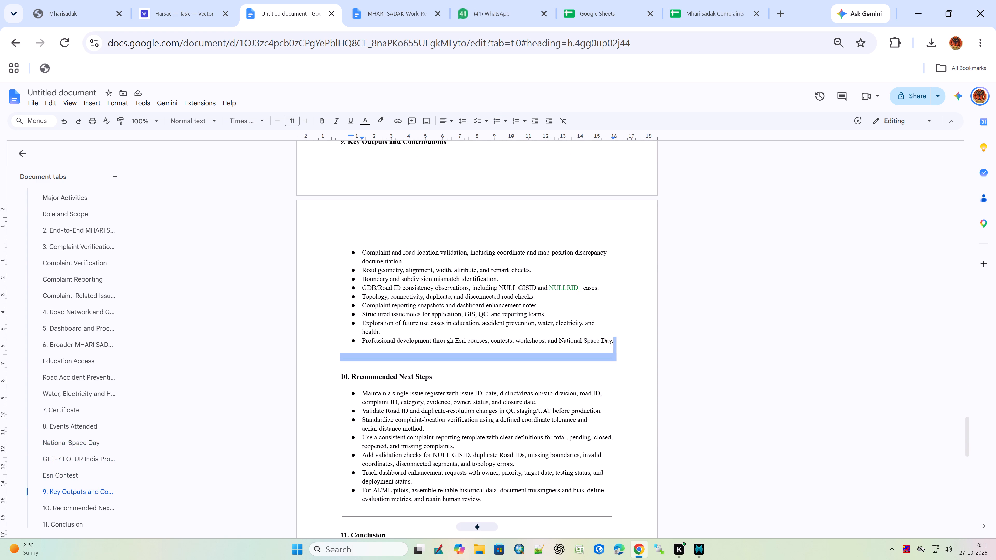
{"action": "key", "text": "BackSpace"}
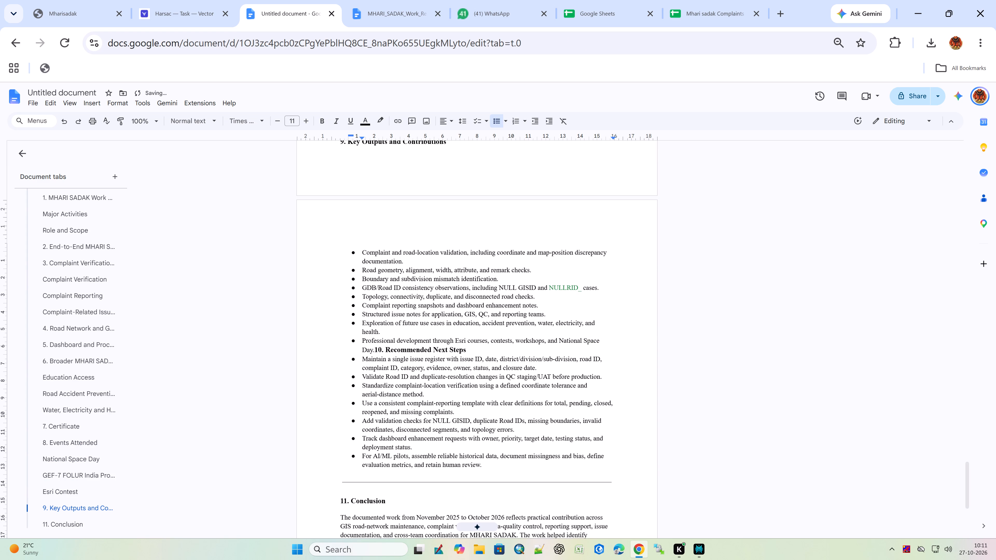
Delete the divider line and its empty paragraph above the 9. Key Outputs and Contributions heading.
{"action": "scroll", "coordinate": [567, 250], "scroll_direction": "up", "scroll_amount": 2}
{"action": "left_click_drag", "start_coordinate": [623, 257], "coordinate": [381, 260]}
{"action": "key", "text": "BackSpace"}
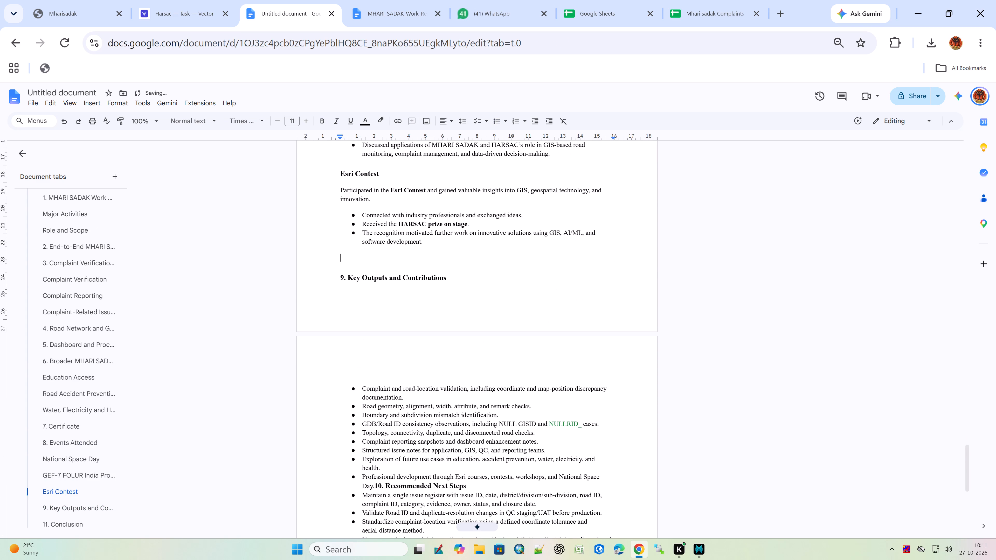
{"action": "key", "text": "BackSpace"}
Delete the divider line and its empty paragraph between the certificate list and the 8. Events Attended heading.
{"action": "scroll", "coordinate": [406, 240], "scroll_direction": "up", "scroll_amount": 2}
{"action": "scroll", "coordinate": [491, 296], "scroll_direction": "up", "scroll_amount": 1}
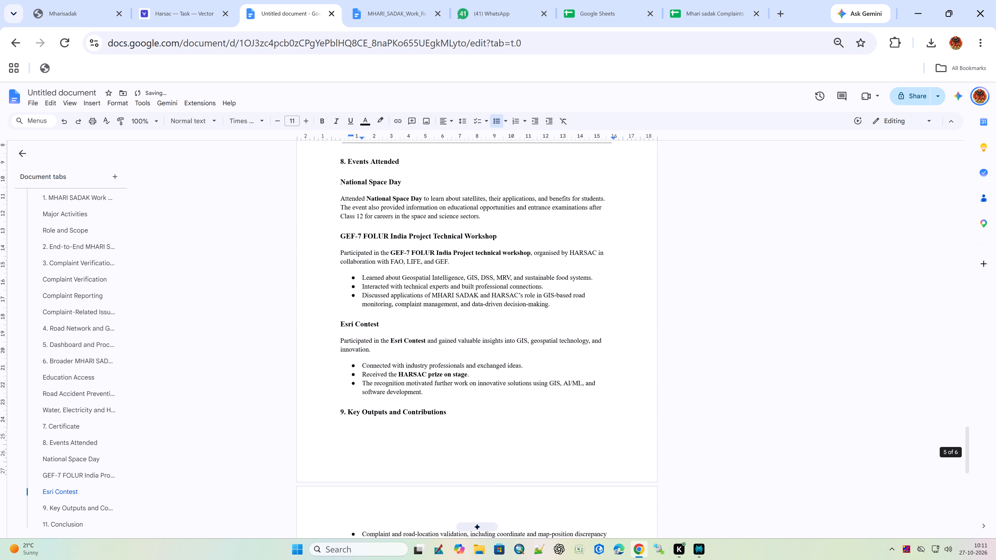
{"action": "scroll", "coordinate": [384, 354], "scroll_direction": "up", "scroll_amount": 3}
{"action": "left_click_drag", "start_coordinate": [637, 399], "coordinate": [376, 402]}
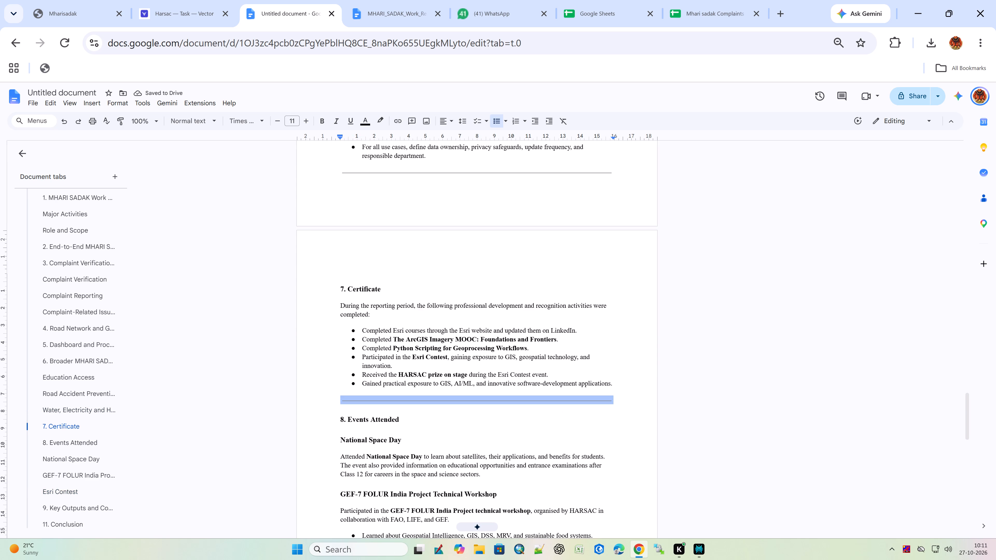
{"action": "left_click_drag", "start_coordinate": [376, 402], "coordinate": [365, 404]}
{"action": "key", "text": "BackSpace"}
{"action": "key", "text": "BackSpace"}
Delete the divider line and its empty paragraph between the Water, Electricity and Health list and the 7. Certificate heading.
{"action": "scroll", "coordinate": [402, 303], "scroll_direction": "up", "scroll_amount": 3}
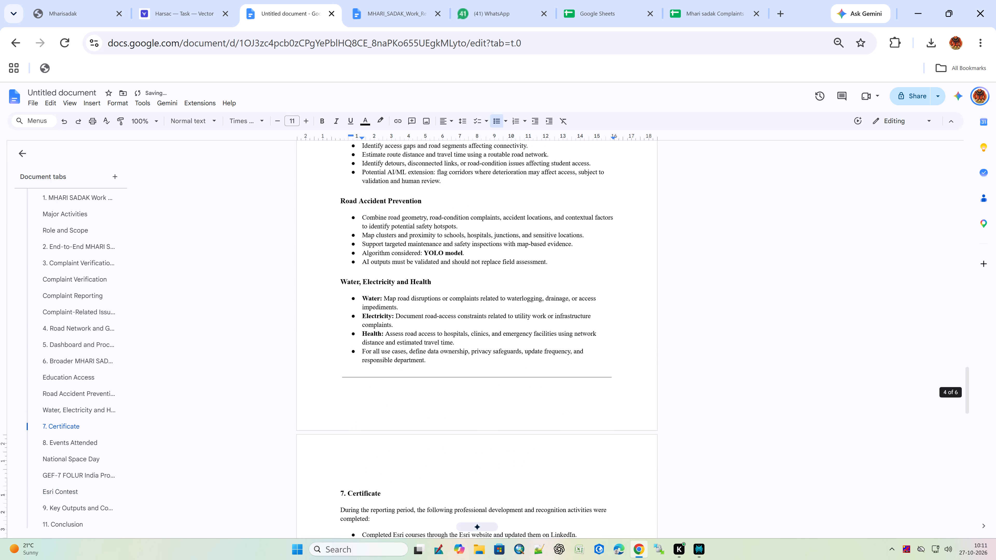
{"action": "left_click_drag", "start_coordinate": [627, 376], "coordinate": [341, 395]}
{"action": "key", "text": "BackSpace"}
{"action": "key", "text": "BackSpace"}
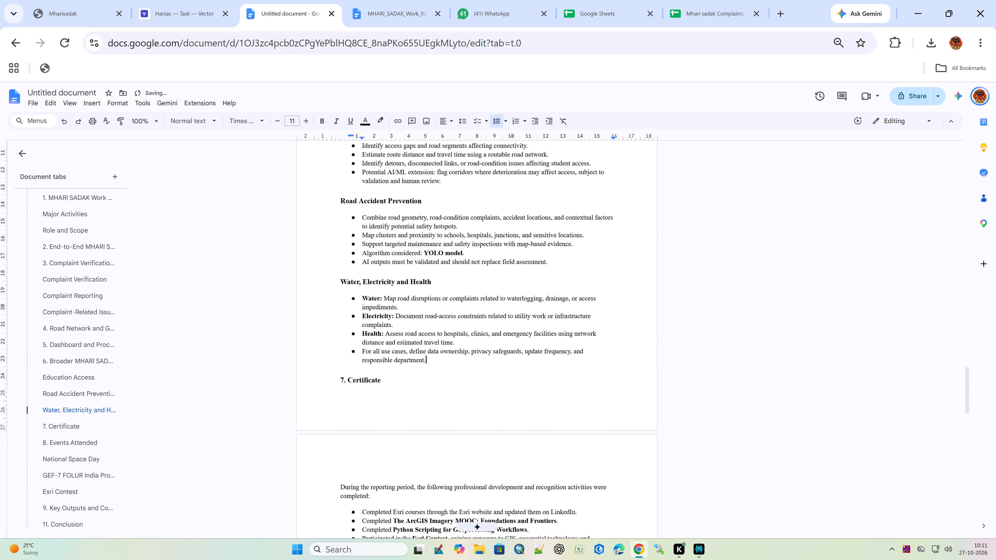
Delete the divider line and its empty paragraph above the 6. Broader MHARI SADAK Use Cases heading.
{"action": "scroll", "coordinate": [528, 346], "scroll_direction": "up", "scroll_amount": 4}
{"action": "left_click_drag", "start_coordinate": [643, 330], "coordinate": [313, 318]}
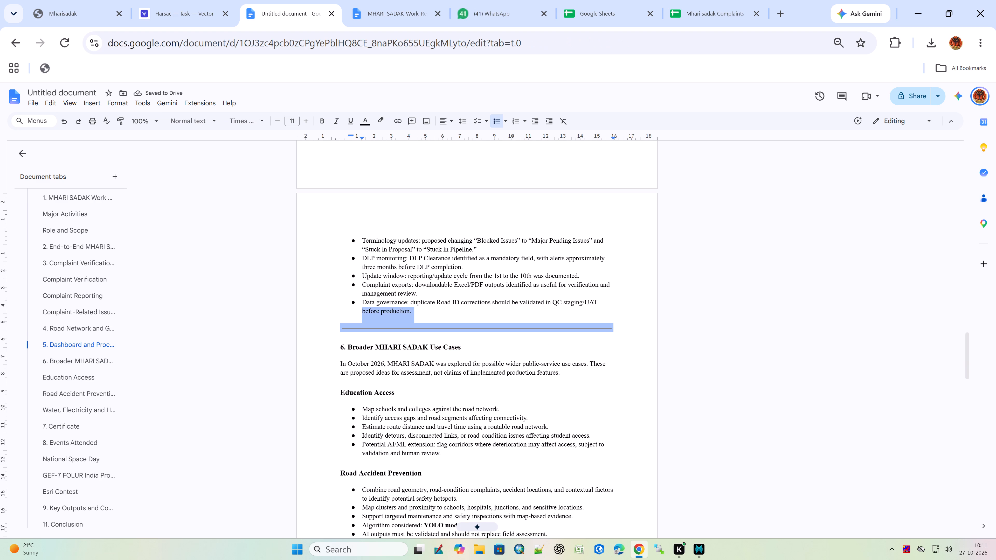
{"action": "left_click_drag", "start_coordinate": [313, 318], "coordinate": [310, 330]}
{"action": "key", "text": "BackSpace"}
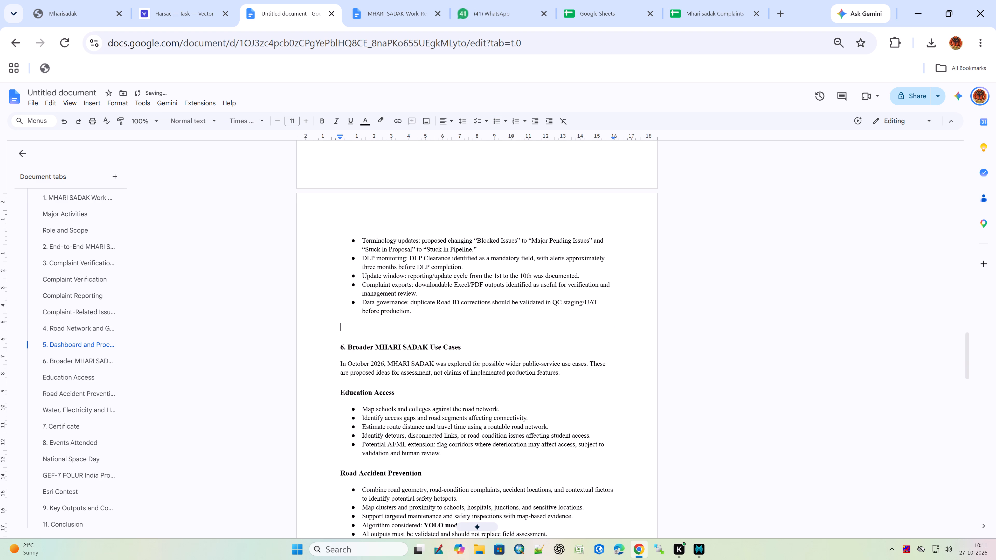
{"action": "key", "text": "BackSpace"}
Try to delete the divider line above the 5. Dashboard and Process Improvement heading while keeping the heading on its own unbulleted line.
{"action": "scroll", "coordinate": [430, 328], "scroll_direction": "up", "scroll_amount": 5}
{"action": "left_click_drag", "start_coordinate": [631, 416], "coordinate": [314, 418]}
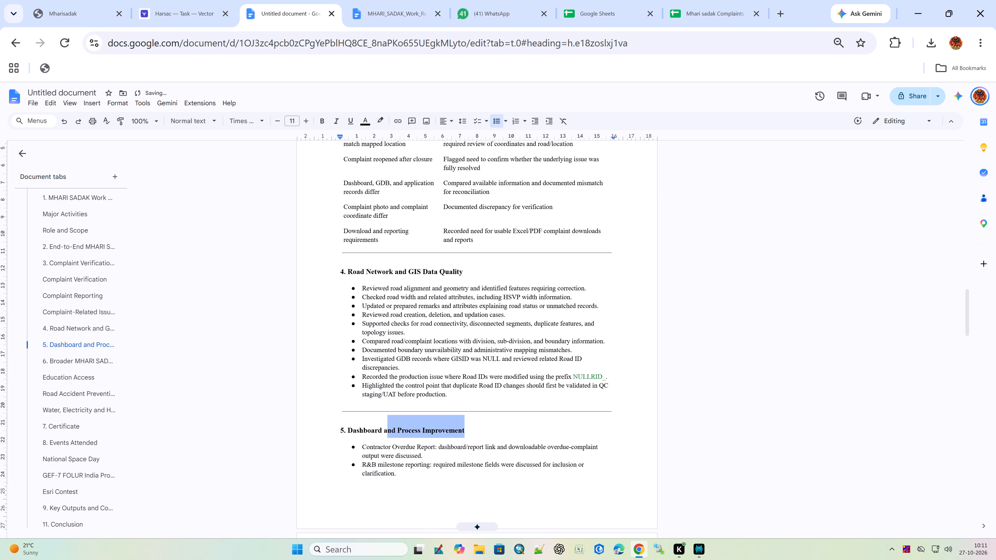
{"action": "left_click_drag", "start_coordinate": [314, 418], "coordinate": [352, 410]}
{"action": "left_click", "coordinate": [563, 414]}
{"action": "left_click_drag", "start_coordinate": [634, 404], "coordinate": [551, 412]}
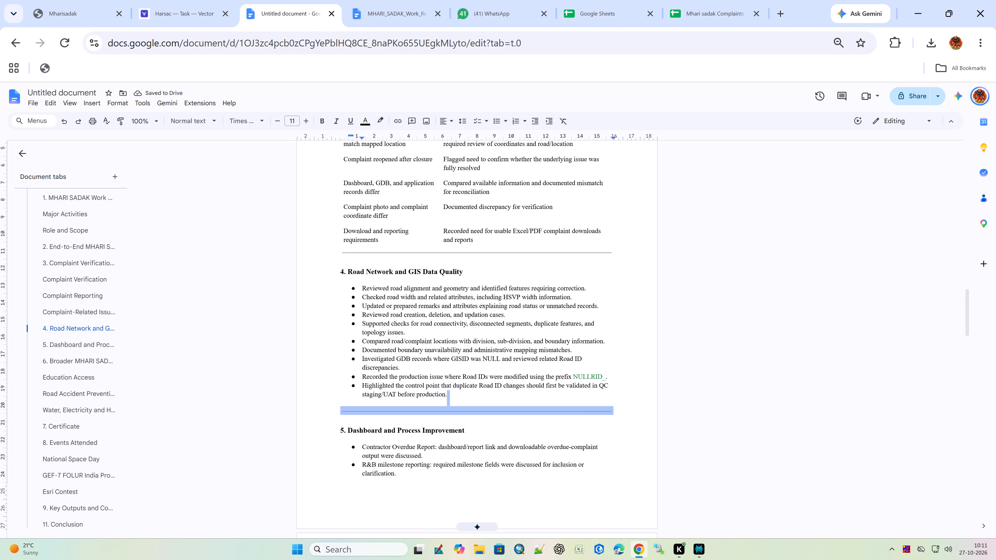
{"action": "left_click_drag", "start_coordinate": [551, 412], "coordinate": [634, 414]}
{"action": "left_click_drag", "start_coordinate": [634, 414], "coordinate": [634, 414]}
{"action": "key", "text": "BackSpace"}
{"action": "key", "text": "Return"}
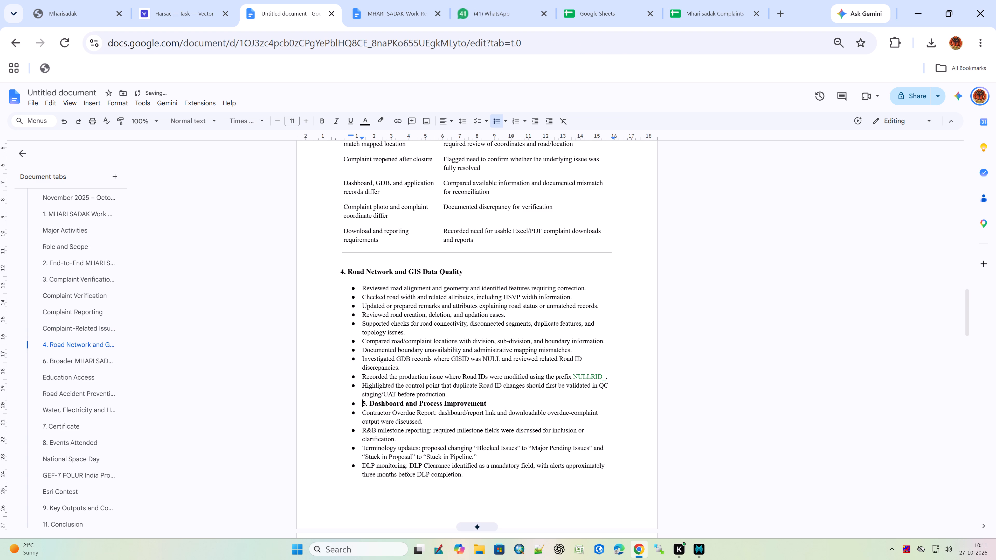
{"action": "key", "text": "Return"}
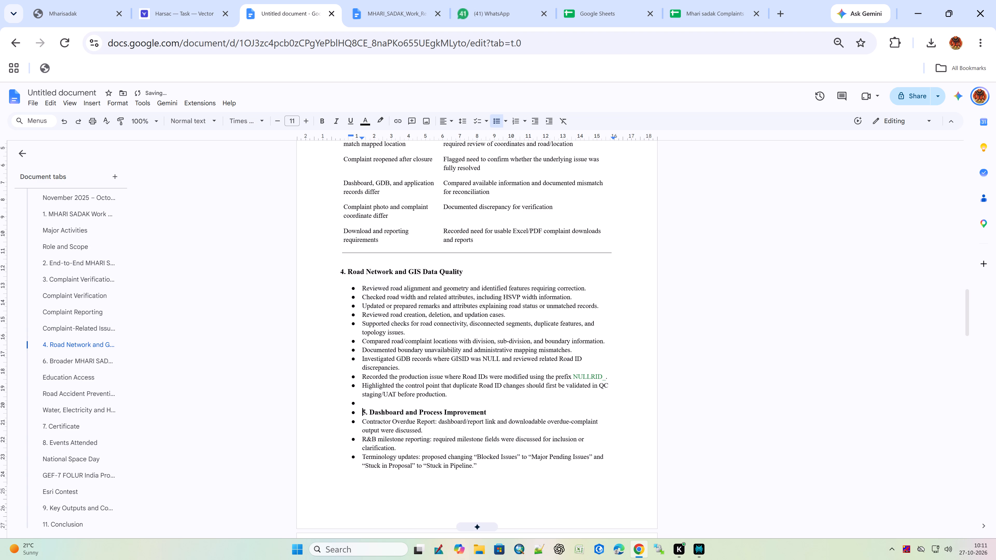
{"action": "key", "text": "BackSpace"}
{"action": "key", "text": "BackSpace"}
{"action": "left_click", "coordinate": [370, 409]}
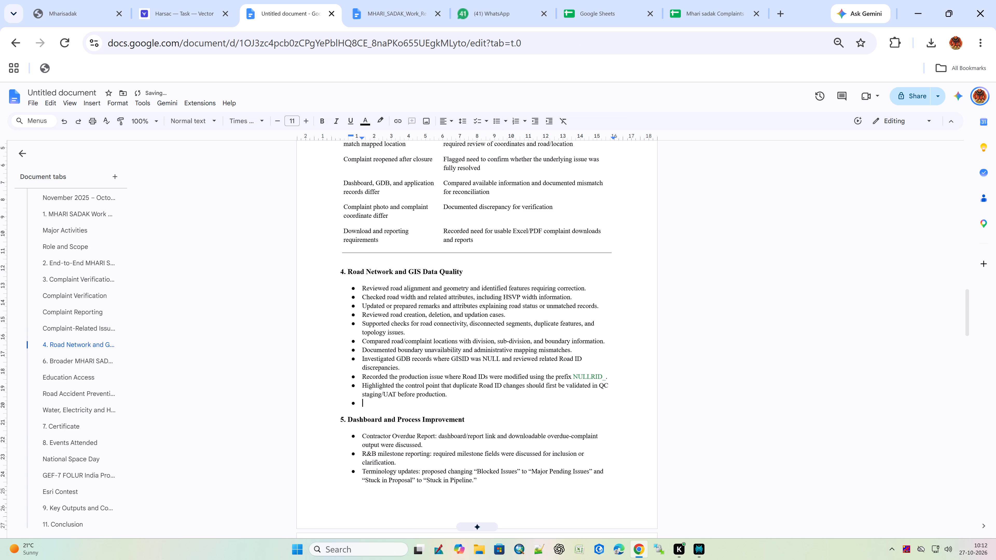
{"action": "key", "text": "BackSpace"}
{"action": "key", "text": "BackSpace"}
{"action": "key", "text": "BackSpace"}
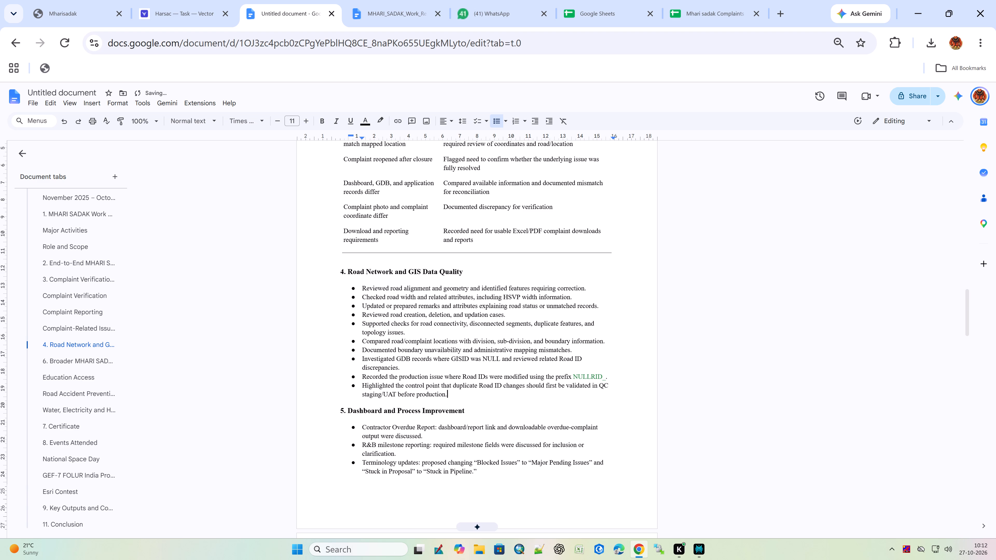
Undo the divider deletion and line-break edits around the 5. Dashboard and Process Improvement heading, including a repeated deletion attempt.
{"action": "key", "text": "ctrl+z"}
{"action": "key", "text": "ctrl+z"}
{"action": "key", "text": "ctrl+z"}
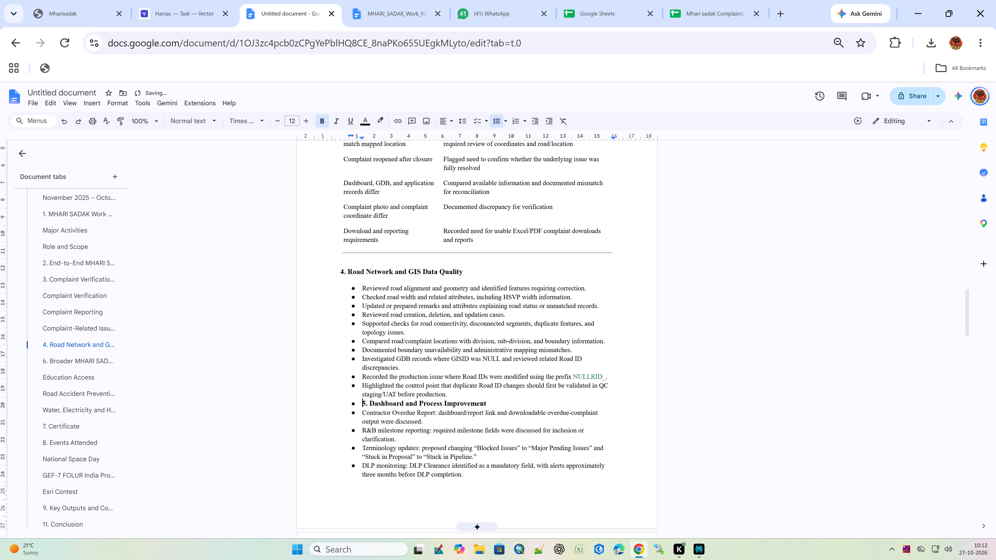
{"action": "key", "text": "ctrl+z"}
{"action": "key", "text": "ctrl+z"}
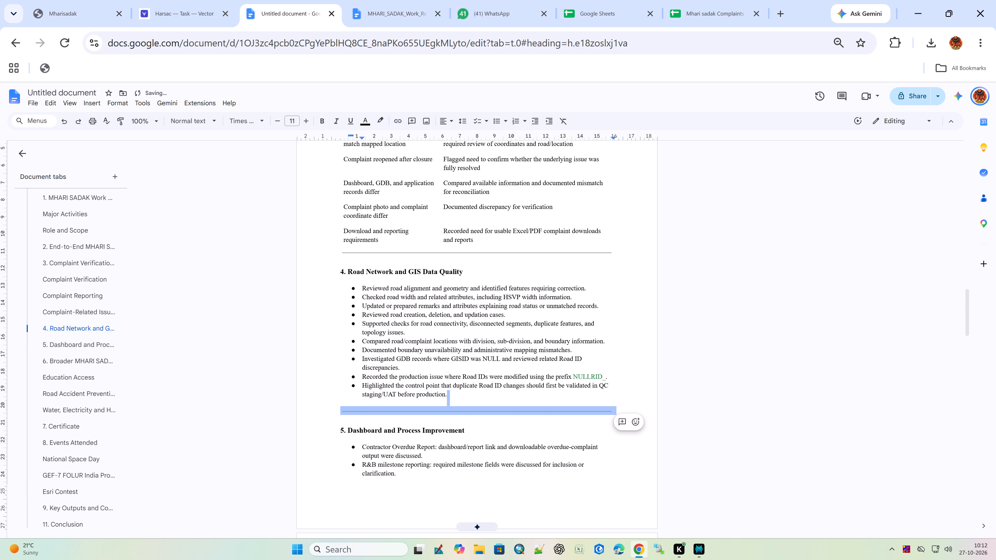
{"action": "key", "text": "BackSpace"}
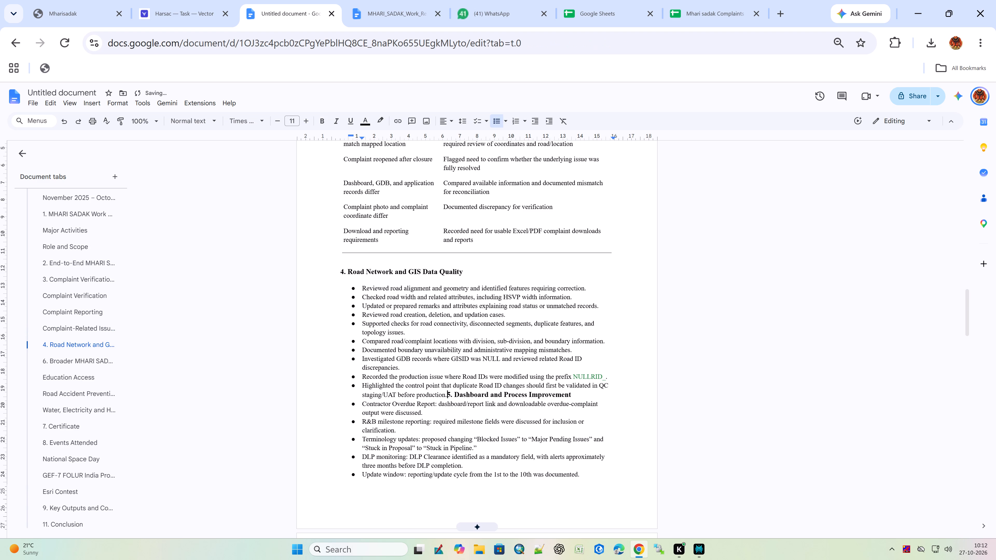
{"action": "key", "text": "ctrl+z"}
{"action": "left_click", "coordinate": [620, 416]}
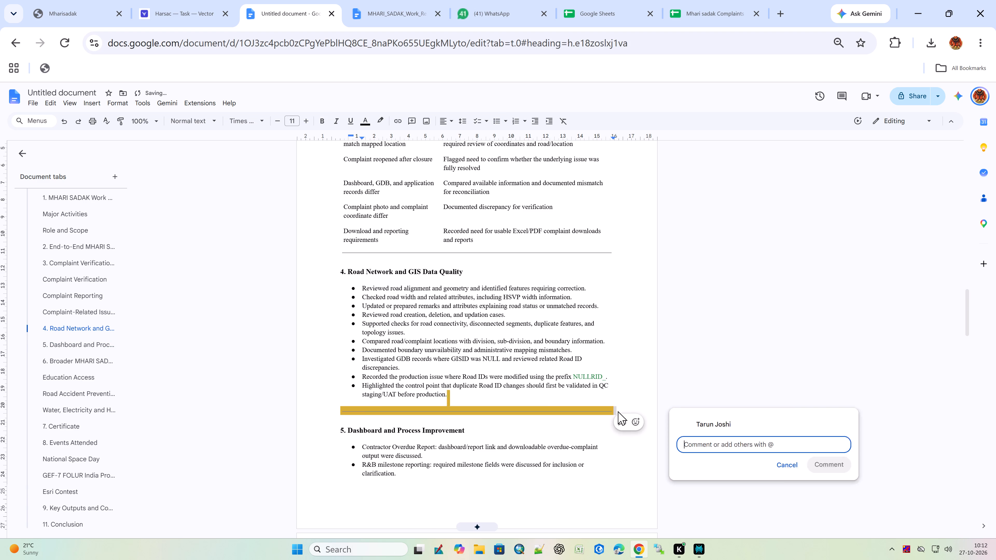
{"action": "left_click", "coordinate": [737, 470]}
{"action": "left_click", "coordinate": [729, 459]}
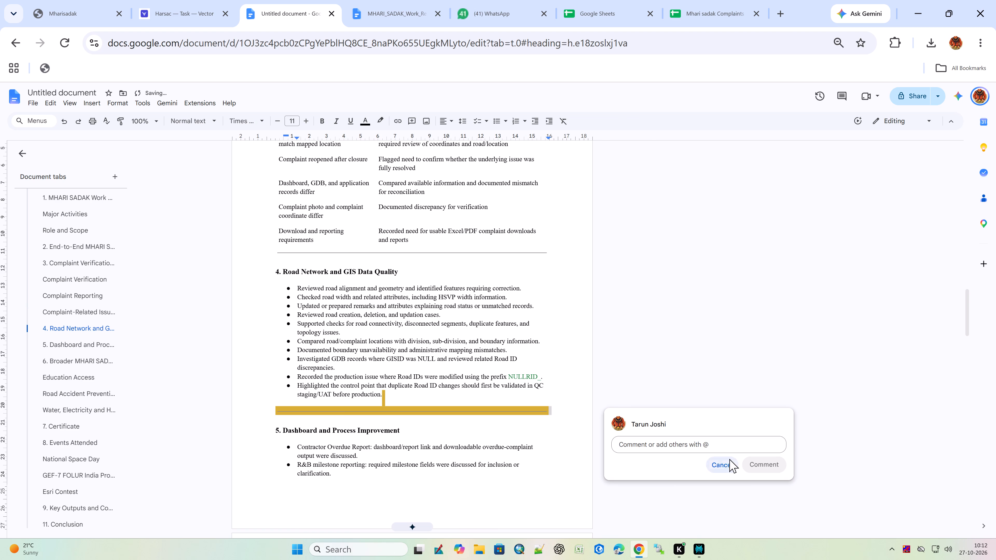
Delete only the divider line and its empty paragraph above the 5. Dashboard and Process Improvement heading.
{"action": "left_click", "coordinate": [626, 427]}
{"action": "left_click_drag", "start_coordinate": [623, 414], "coordinate": [407, 416]}
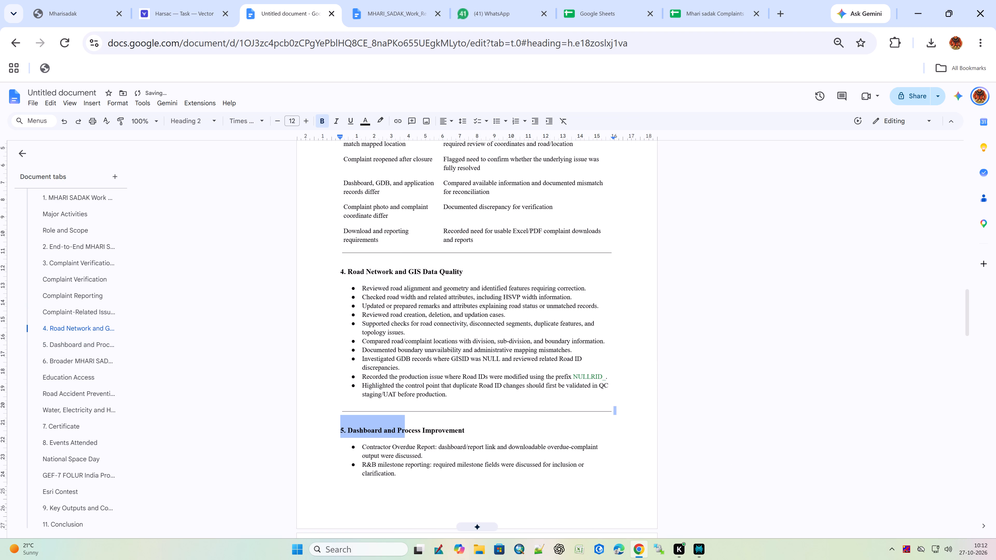
{"action": "left_click_drag", "start_coordinate": [407, 416], "coordinate": [376, 408]}
{"action": "key", "text": "BackSpace"}
{"action": "key", "text": "BackSpace"}
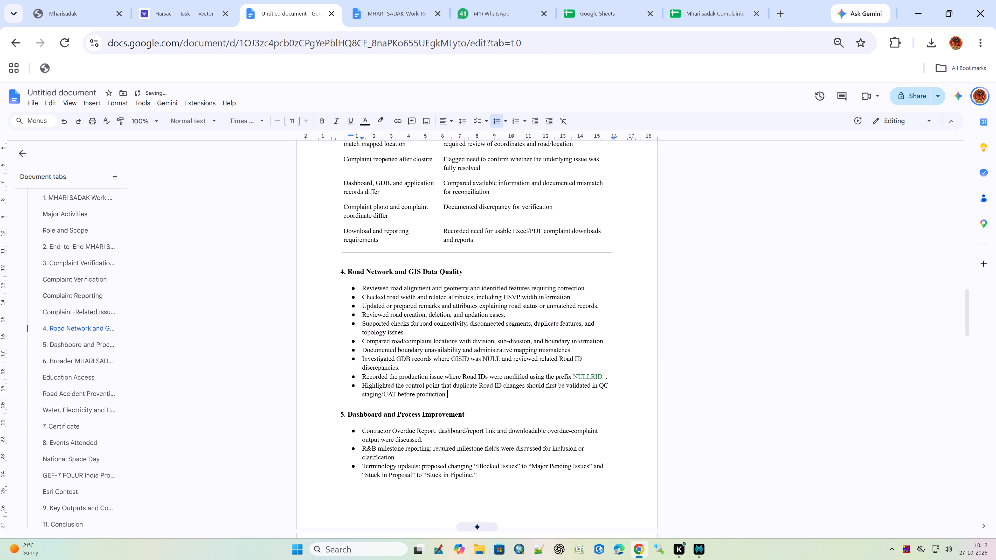
Delete the divider line and its empty paragraph between the Complaint-Related Issues table and the 4. Road Network and GIS Data Quality heading.
{"action": "scroll", "coordinate": [467, 412], "scroll_direction": "up", "scroll_amount": 1}
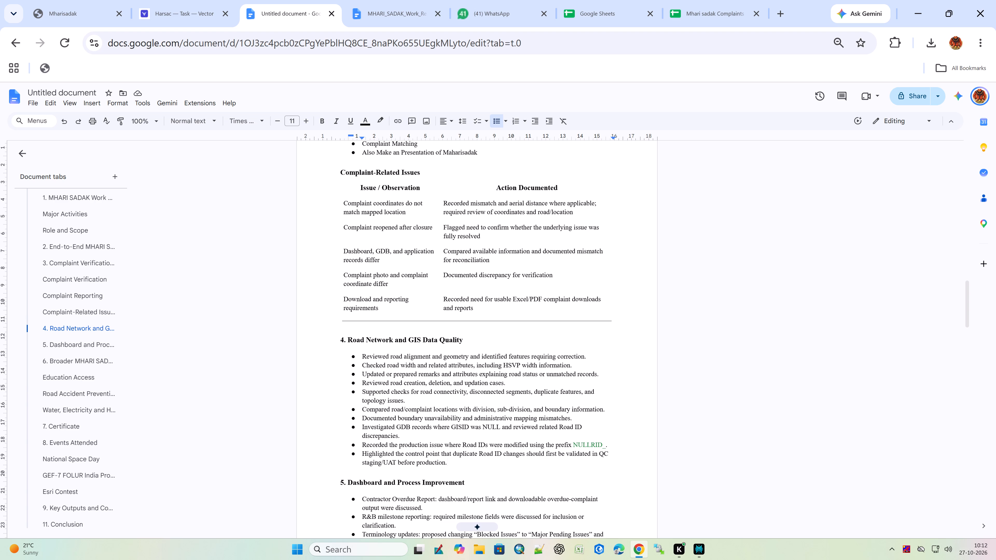
{"action": "scroll", "coordinate": [516, 532], "scroll_direction": "up", "scroll_amount": 2}
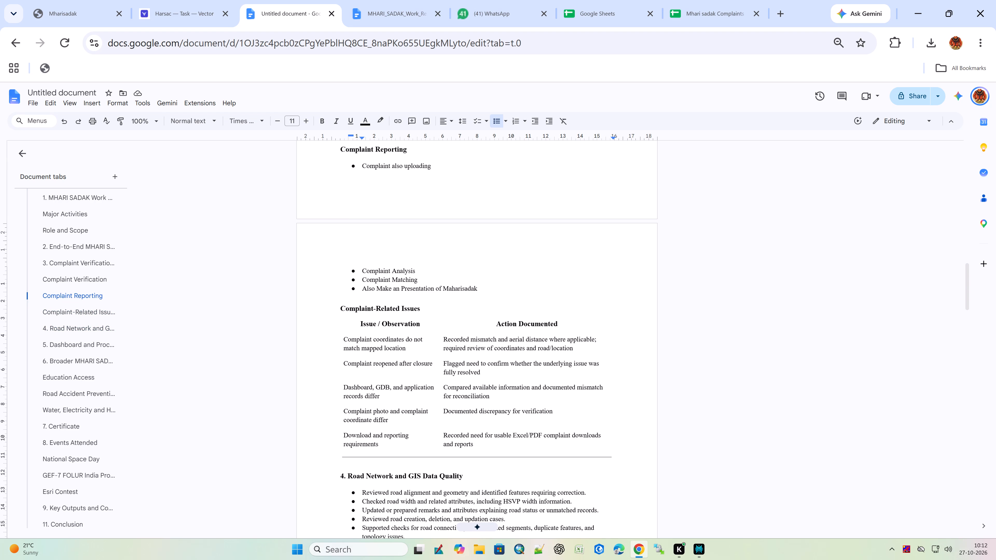
{"action": "left_click_drag", "start_coordinate": [624, 466], "coordinate": [607, 465]}
{"action": "left_click", "coordinate": [614, 454]}
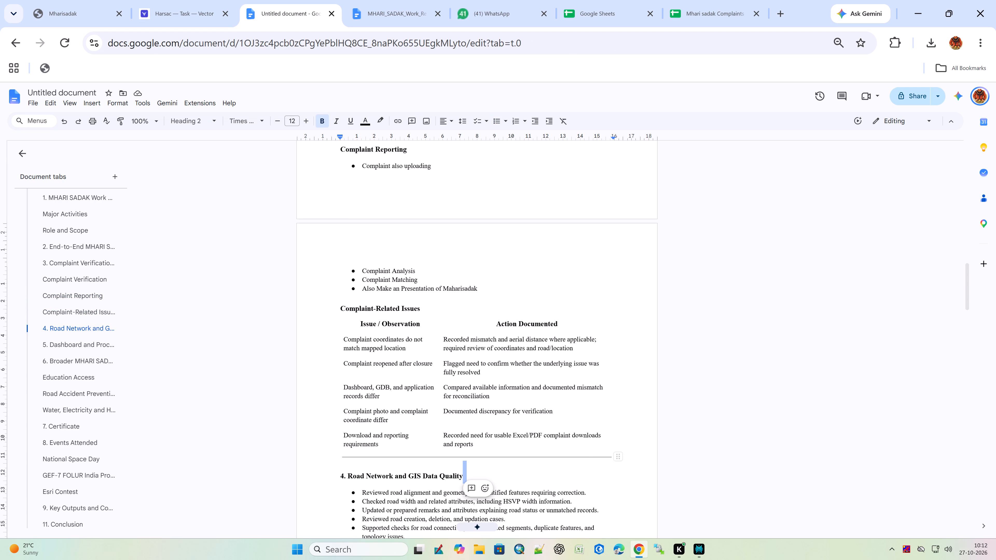
{"action": "left_click", "coordinate": [606, 457]}
{"action": "left_click_drag", "start_coordinate": [614, 458], "coordinate": [313, 460]}
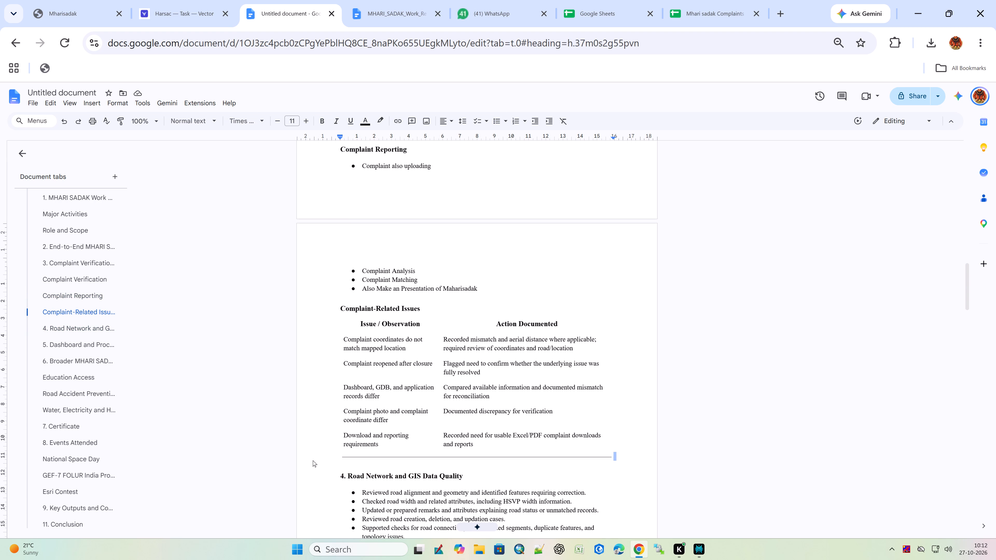
{"action": "left_click_drag", "start_coordinate": [313, 460], "coordinate": [330, 459]}
{"action": "key", "text": "BackSpace"}
{"action": "key", "text": "BackSpace"}
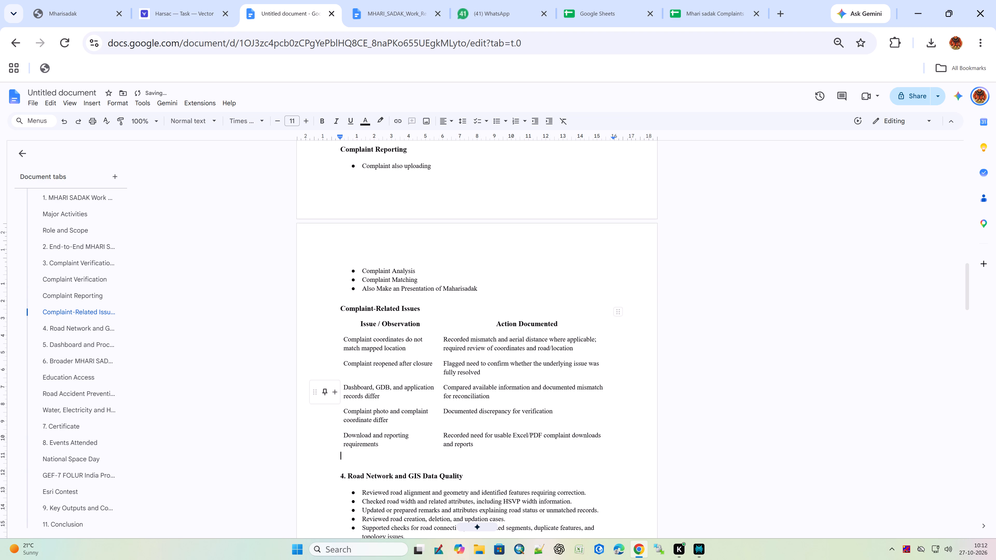
{"action": "key", "text": "BackSpace"}
{"action": "left_click", "coordinate": [390, 450]}
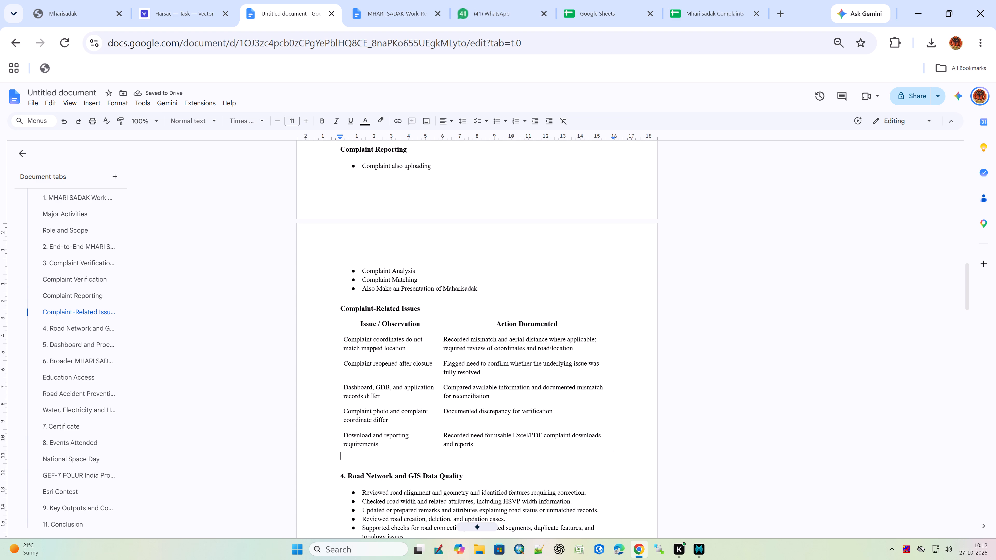
{"action": "key", "text": "BackSpace"}
{"action": "left_click_drag", "start_coordinate": [402, 457], "coordinate": [398, 458]}
{"action": "key", "text": "BackSpace"}
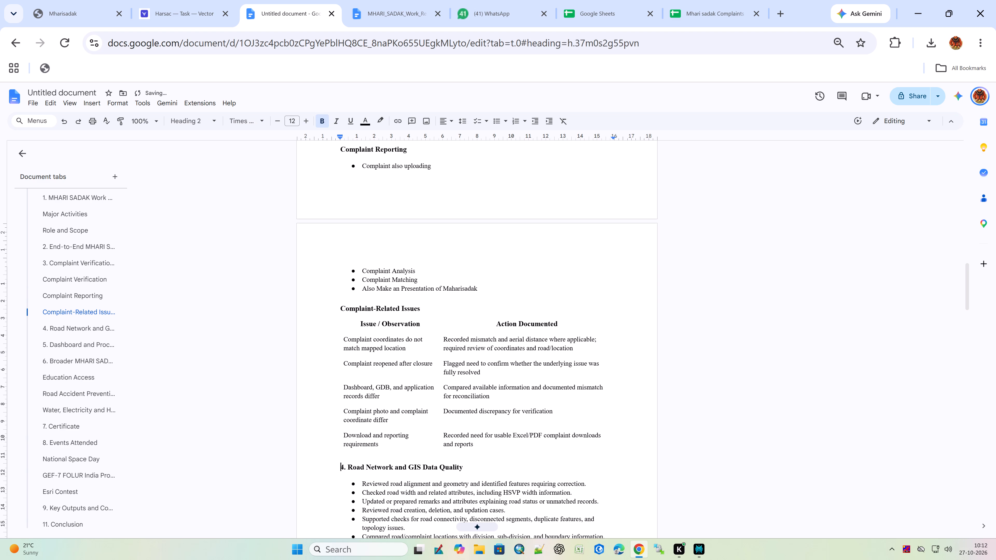
Delete the divider line and its empty paragraph above the 3. Complaint Verification and Reporting heading.
{"action": "scroll", "coordinate": [435, 412], "scroll_direction": "up", "scroll_amount": 2}
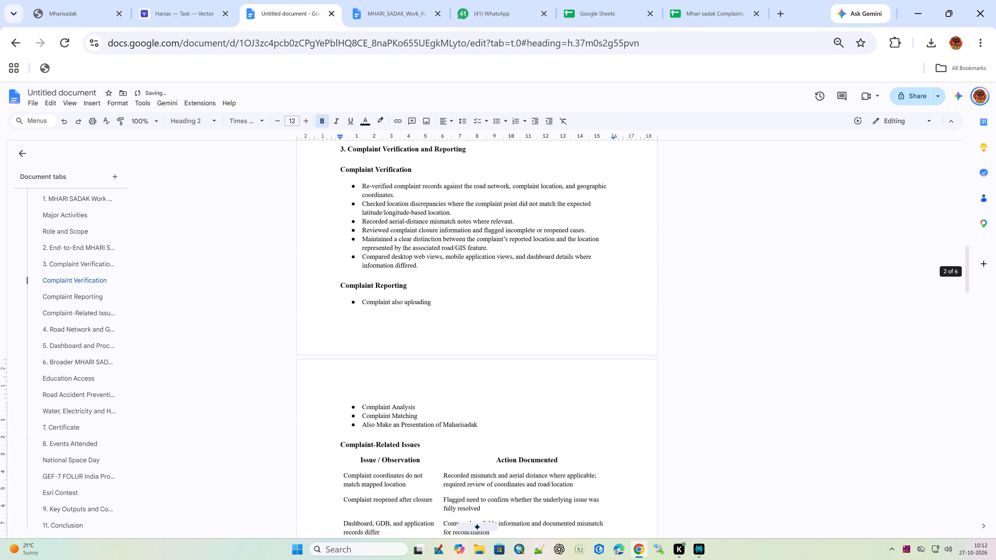
{"action": "scroll", "coordinate": [460, 362], "scroll_direction": "up", "scroll_amount": 2}
{"action": "left_click_drag", "start_coordinate": [624, 269], "coordinate": [420, 292]}
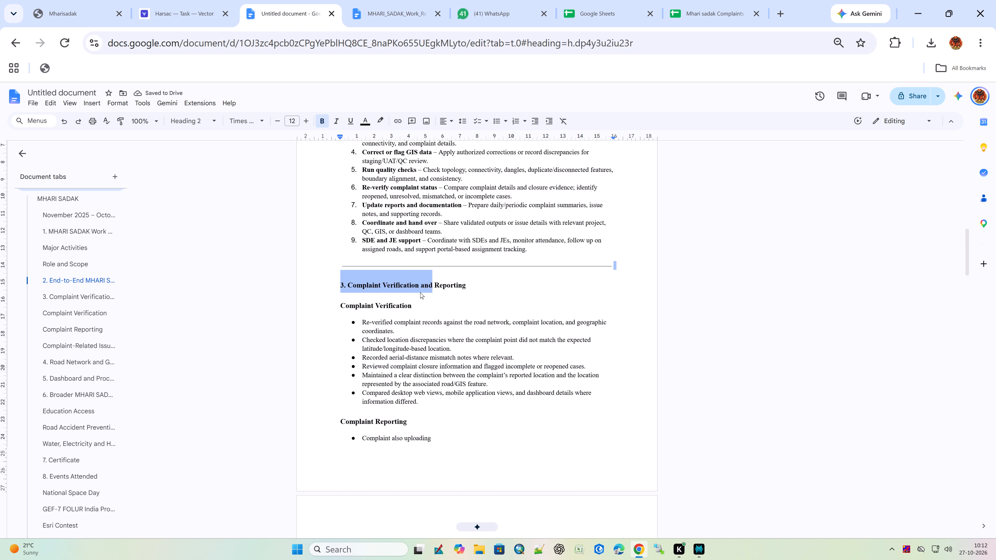
{"action": "left_click_drag", "start_coordinate": [420, 292], "coordinate": [375, 264]}
{"action": "key", "text": "BackSpace"}
{"action": "key", "text": "BackSpace"}
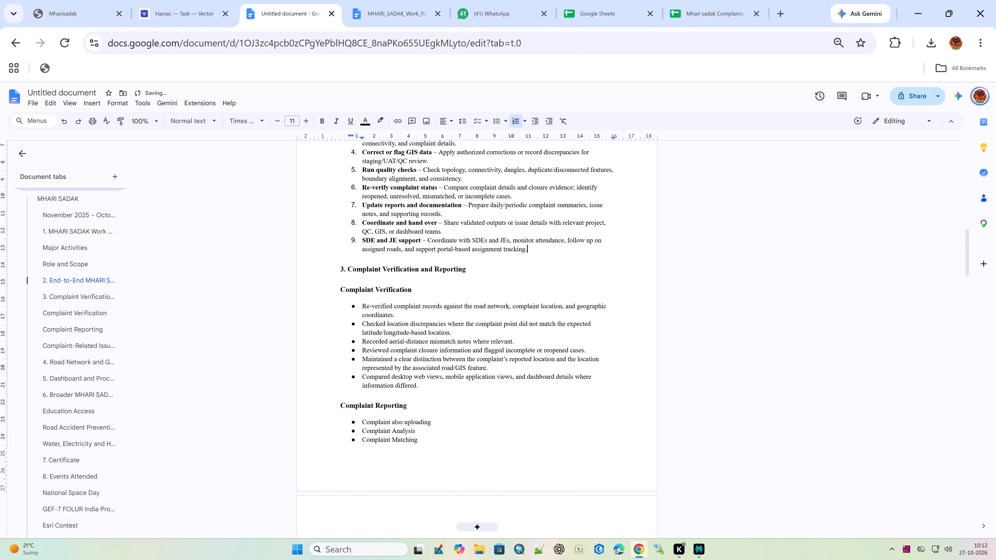
Delete the divider line between the Technology and data context paragraph and the 2. End-to-End MHARI SADAK Workflow heading.
{"action": "scroll", "coordinate": [485, 350], "scroll_direction": "up", "scroll_amount": 3}
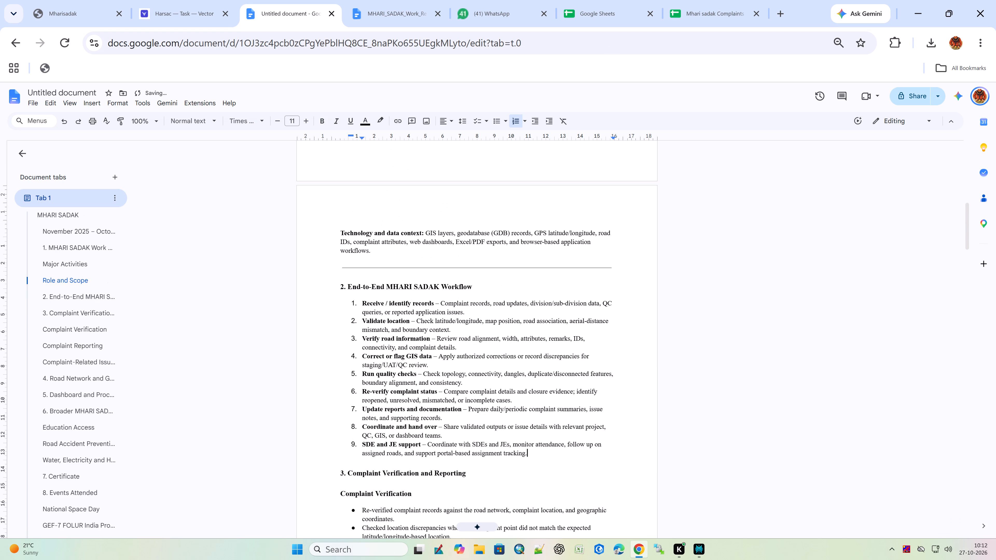
{"action": "left_click_drag", "start_coordinate": [620, 267], "coordinate": [351, 270]}
{"action": "key", "text": "BackSpace"}
{"action": "key", "text": "BackSpace"}
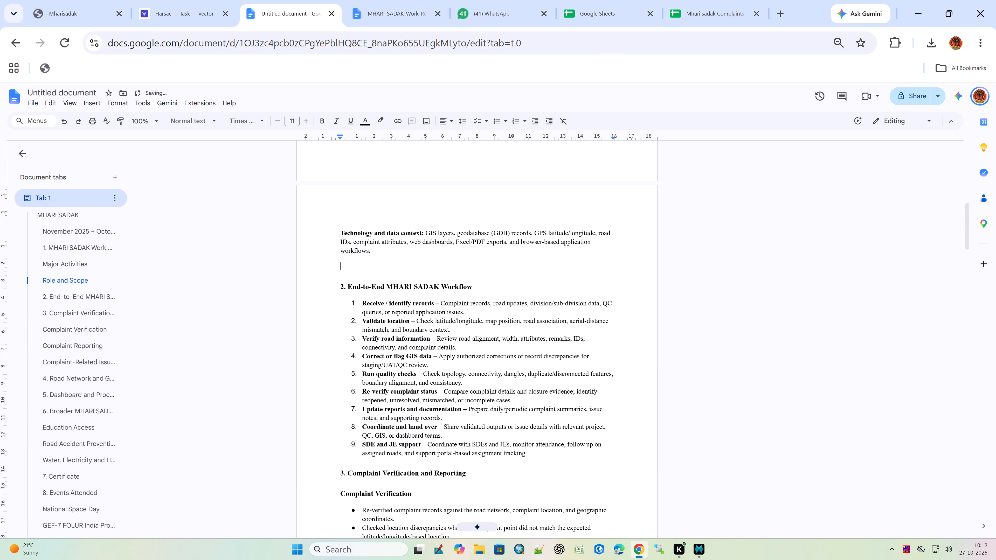
Review the whole report from the title page through the conclusion, checking the section headings, tables and remaining divider lines.
{"action": "scroll", "coordinate": [432, 311], "scroll_direction": "up", "scroll_amount": 3}
{"action": "scroll", "coordinate": [571, 300], "scroll_direction": "up", "scroll_amount": 2}
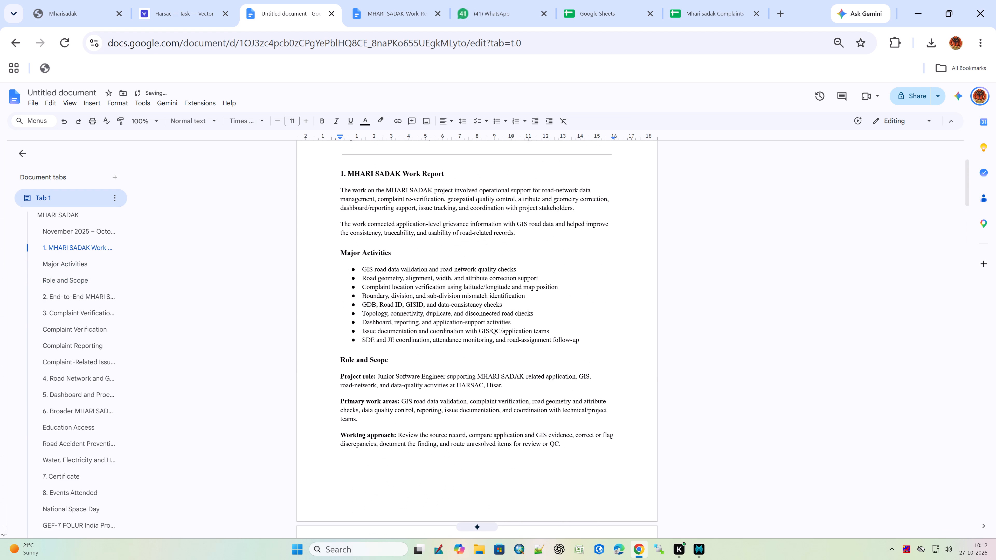
{"action": "scroll", "coordinate": [379, 357], "scroll_direction": "up", "scroll_amount": 3}
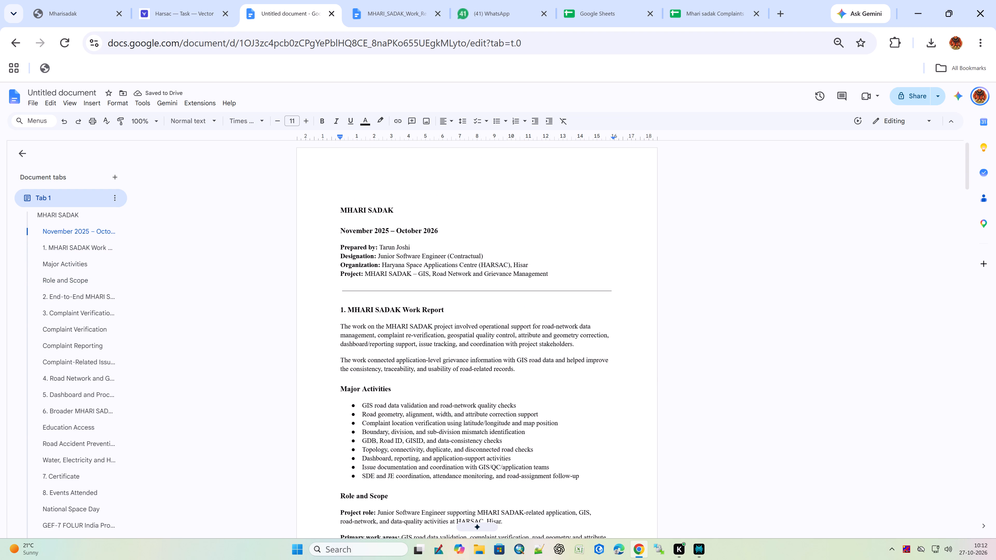
{"action": "scroll", "coordinate": [565, 370], "scroll_direction": "down", "scroll_amount": 6}
{"action": "scroll", "coordinate": [527, 403], "scroll_direction": "down", "scroll_amount": 11}
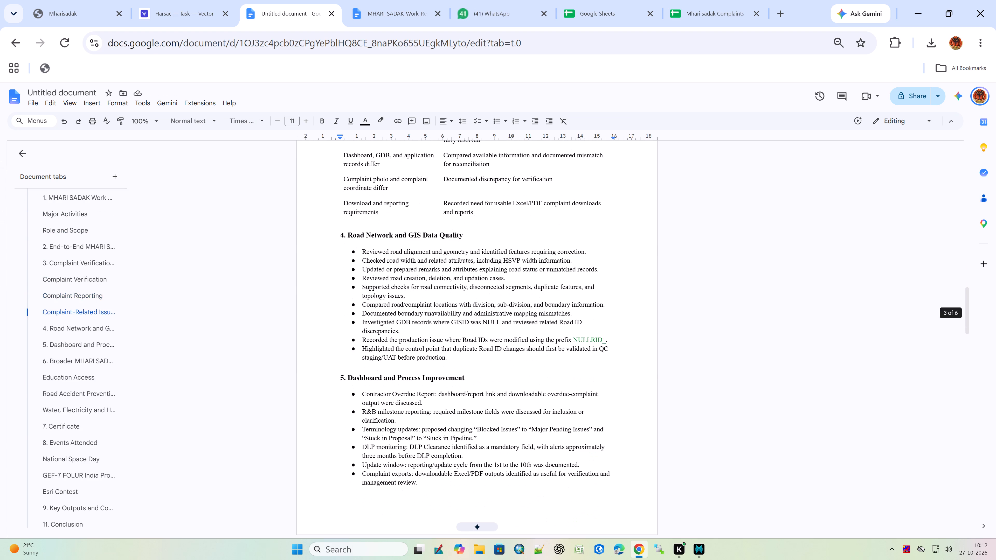
{"action": "scroll", "coordinate": [530, 404], "scroll_direction": "down", "scroll_amount": 8}
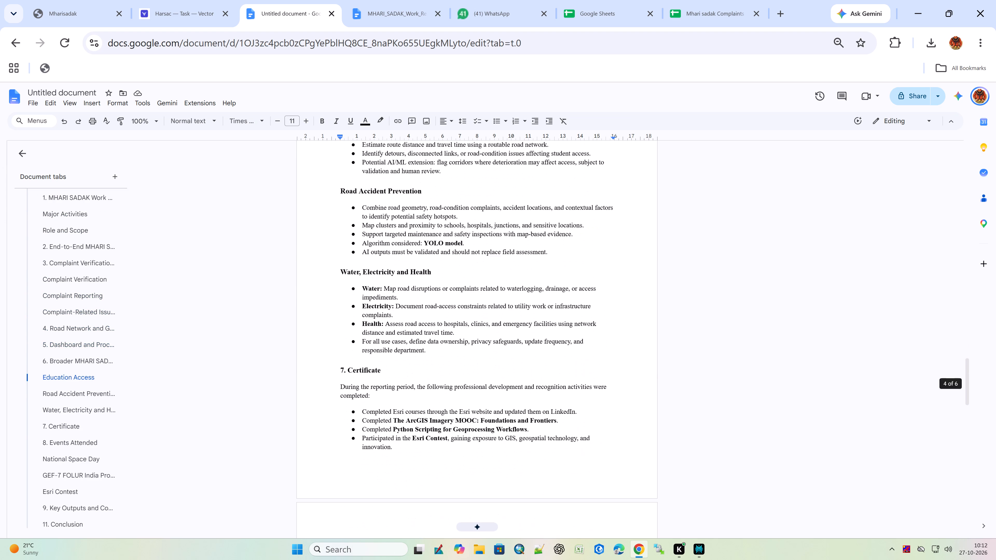
{"action": "scroll", "coordinate": [530, 403], "scroll_direction": "down", "scroll_amount": 4}
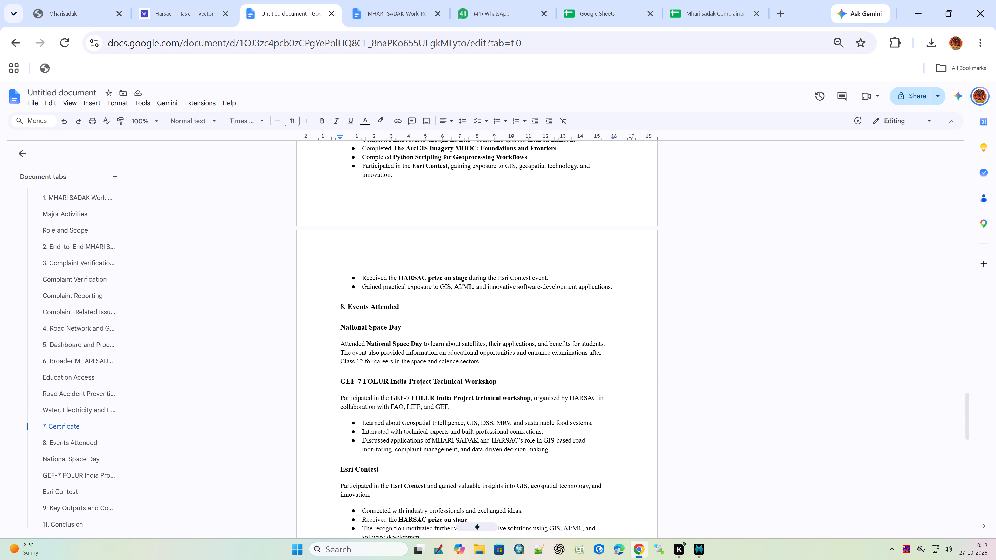
{"action": "scroll", "coordinate": [515, 407], "scroll_direction": "down", "scroll_amount": 3}
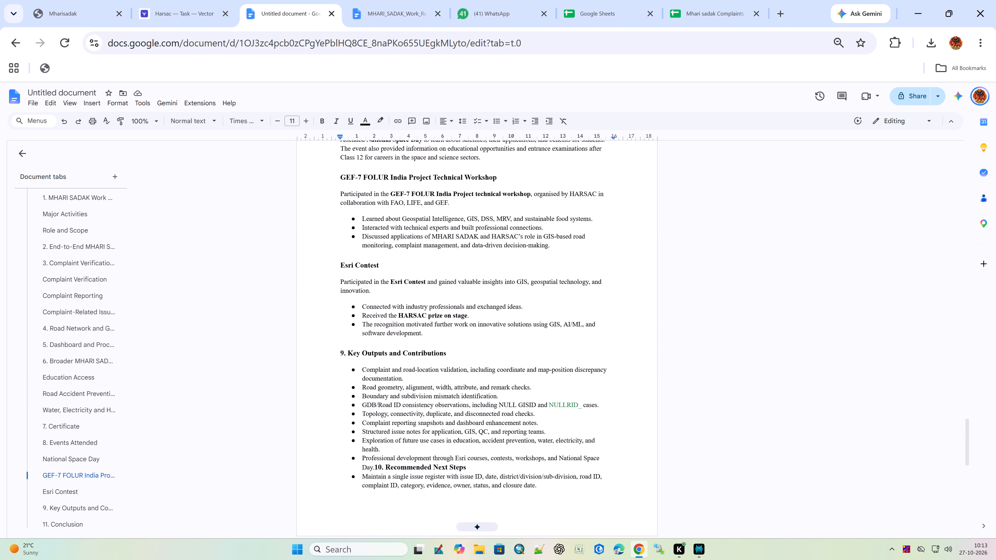
{"action": "scroll", "coordinate": [510, 406], "scroll_direction": "down", "scroll_amount": 7}
{"action": "scroll", "coordinate": [499, 401], "scroll_direction": "up", "scroll_amount": 6}
{"action": "scroll", "coordinate": [490, 381], "scroll_direction": "up", "scroll_amount": 6}
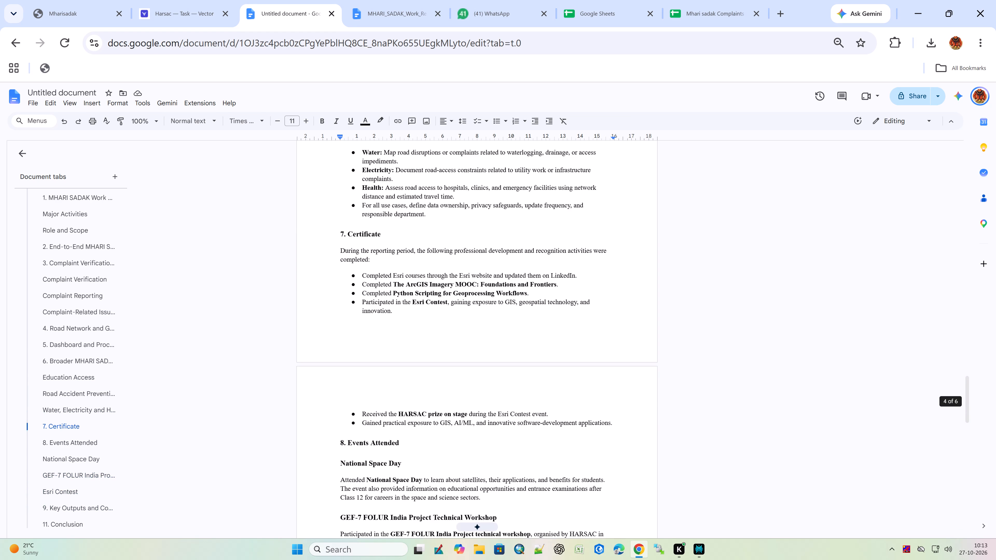
{"action": "scroll", "coordinate": [489, 379], "scroll_direction": "up", "scroll_amount": 9}
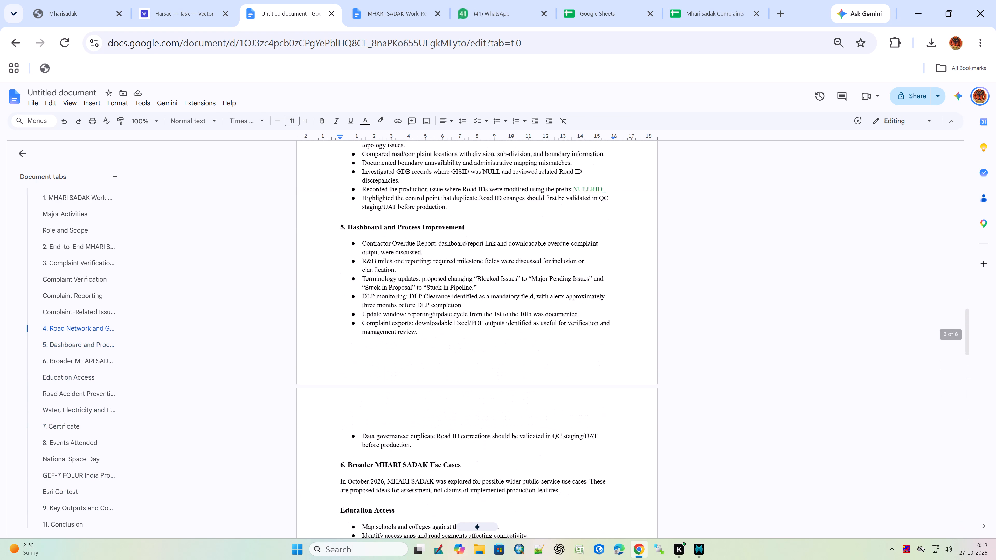
{"action": "scroll", "coordinate": [497, 388], "scroll_direction": "up", "scroll_amount": 1}
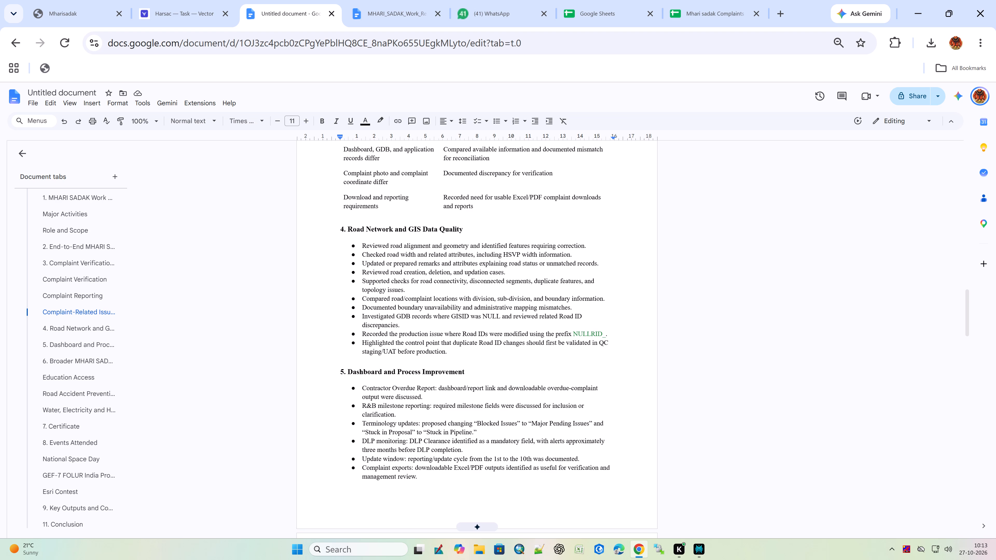
{"action": "scroll", "coordinate": [467, 325], "scroll_direction": "up", "scroll_amount": 1}
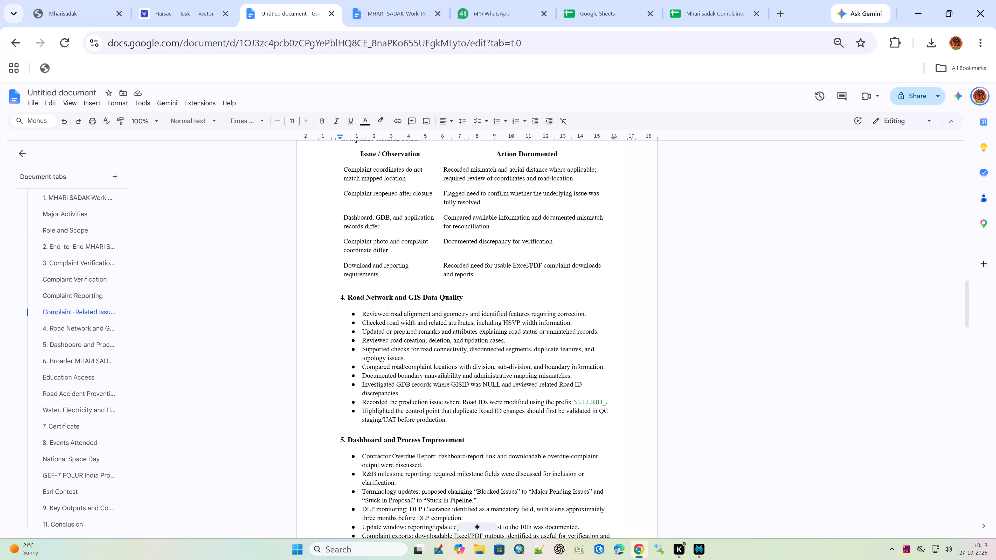
{"action": "scroll", "coordinate": [467, 325], "scroll_direction": "up", "scroll_amount": 1}
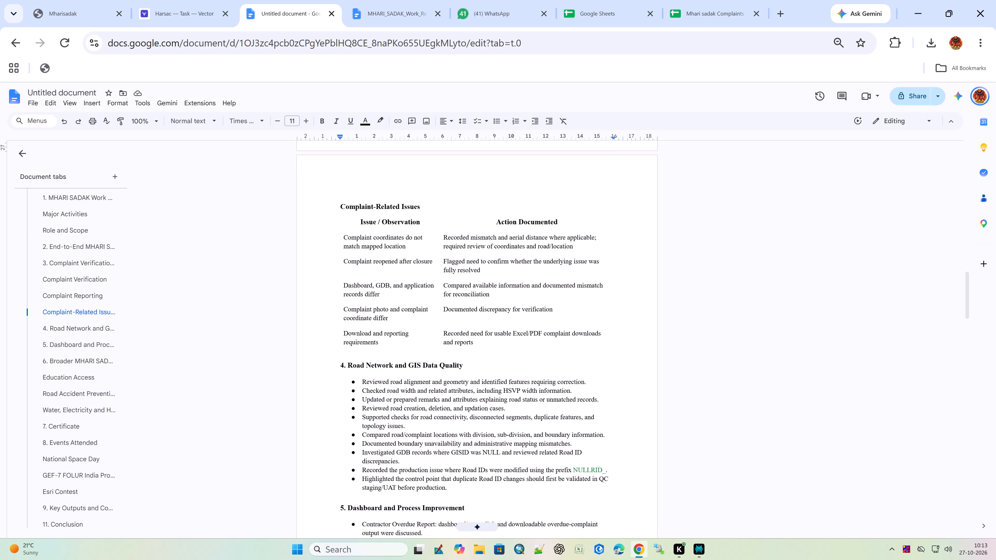
{"action": "scroll", "coordinate": [497, 433], "scroll_direction": "down", "scroll_amount": 3}
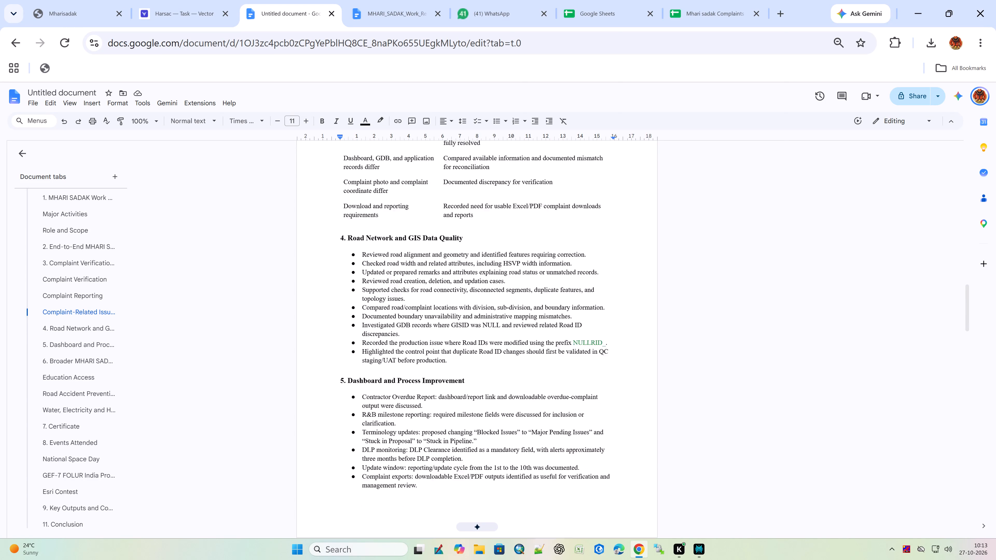
{"action": "scroll", "coordinate": [495, 433], "scroll_direction": "down", "scroll_amount": 2}
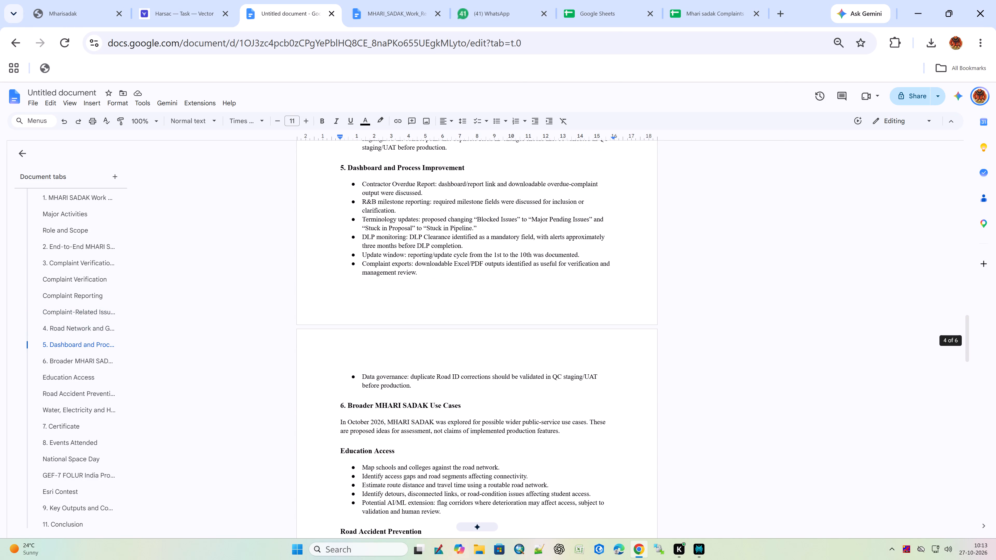
{"action": "scroll", "coordinate": [495, 433], "scroll_direction": "down", "scroll_amount": 1}
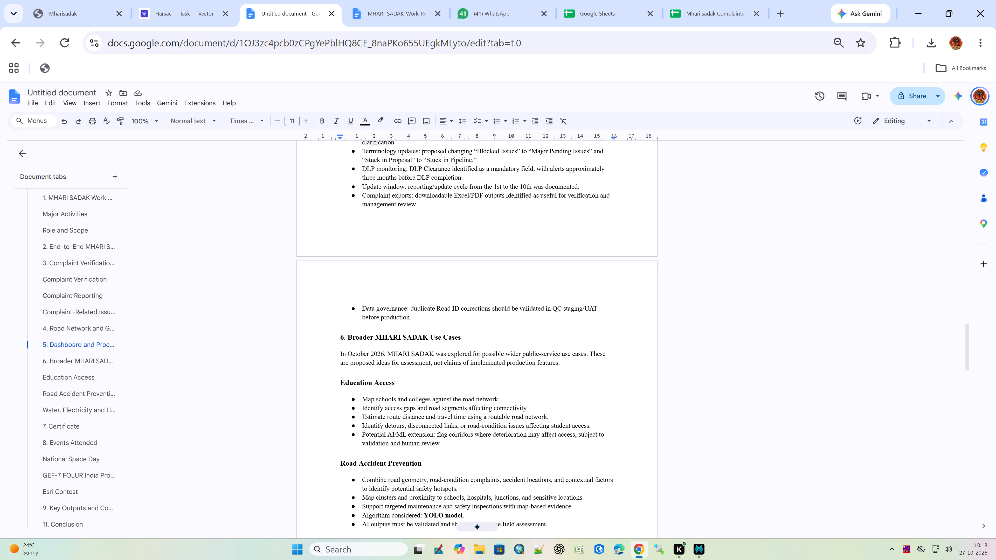
Delete the 6. Broader MHARI SADAK Use Cases heading together with its introductory paragraph and the leftover empty line.
{"action": "left_click_drag", "start_coordinate": [576, 363], "coordinate": [274, 353]}
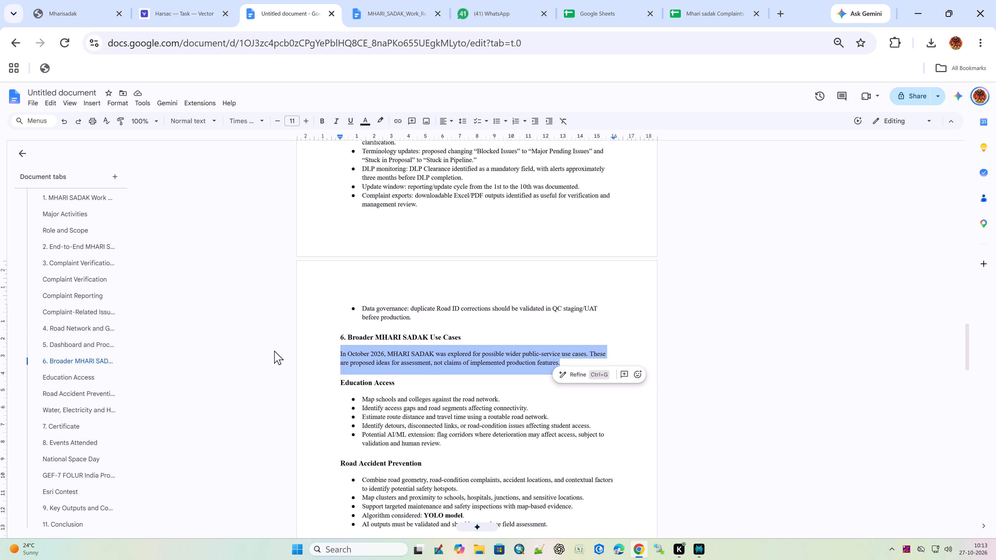
{"action": "left_click", "coordinate": [351, 332]}
{"action": "scroll", "coordinate": [356, 186], "scroll_direction": "up", "scroll_amount": 2}
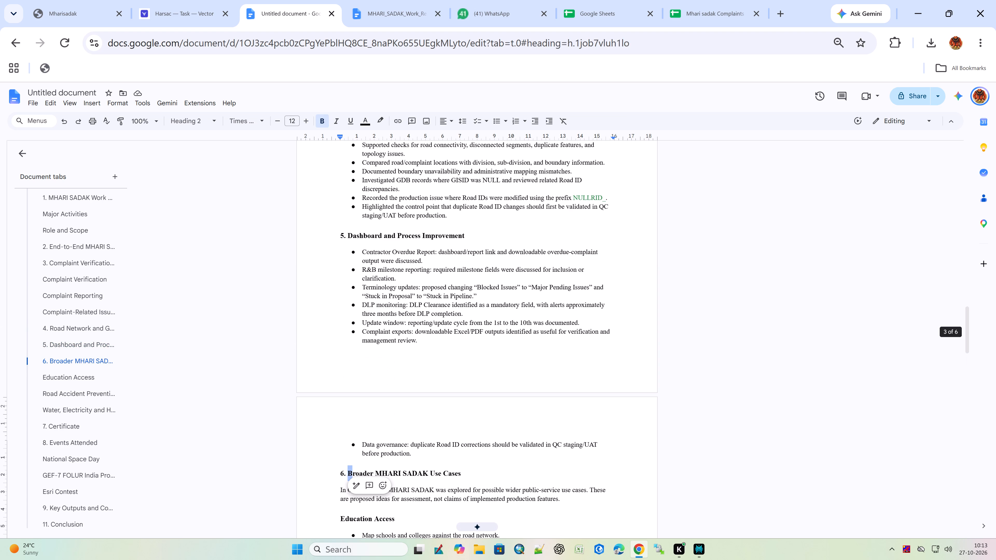
{"action": "scroll", "coordinate": [433, 394], "scroll_direction": "down", "scroll_amount": 1}
{"action": "left_click", "coordinate": [556, 438]}
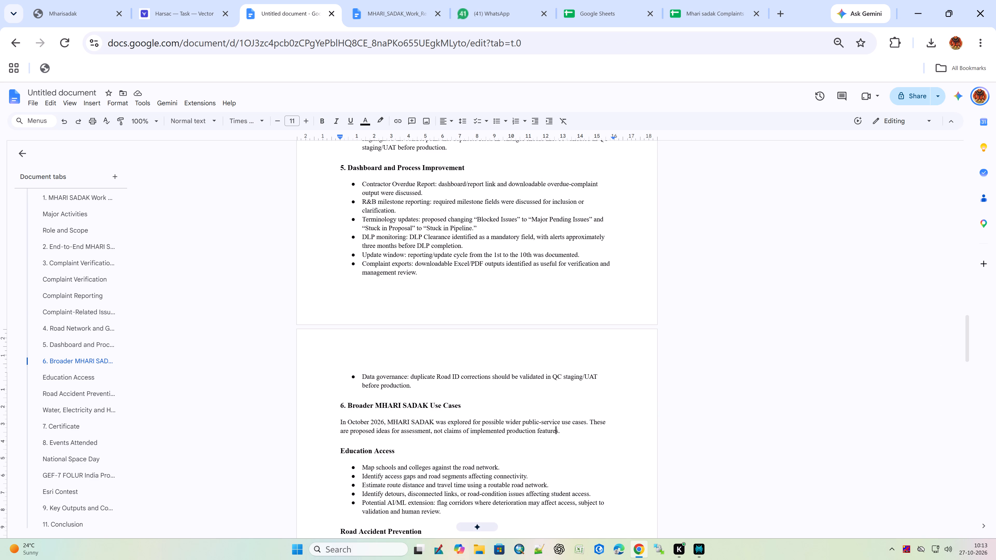
{"action": "left_click", "coordinate": [597, 439]}
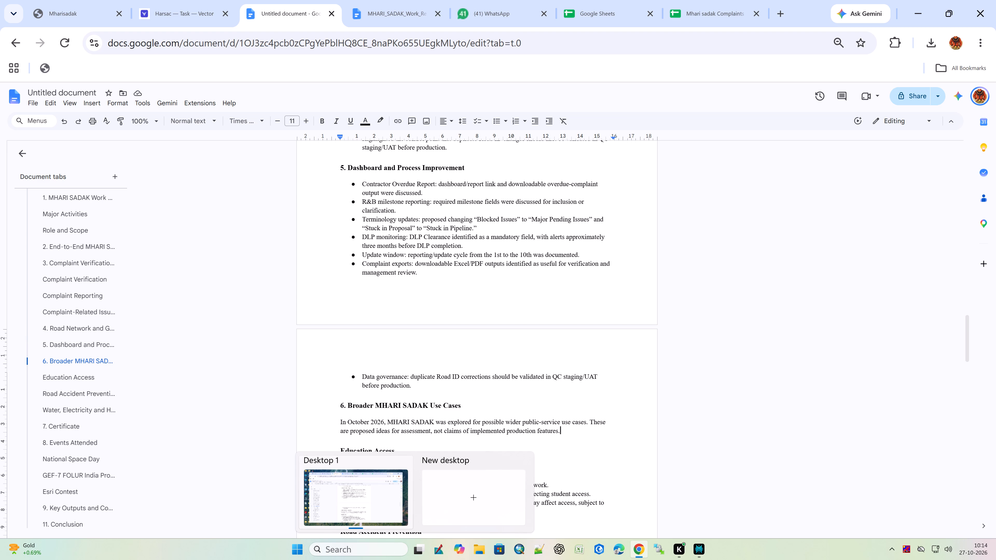
{"action": "left_click", "coordinate": [404, 379]}
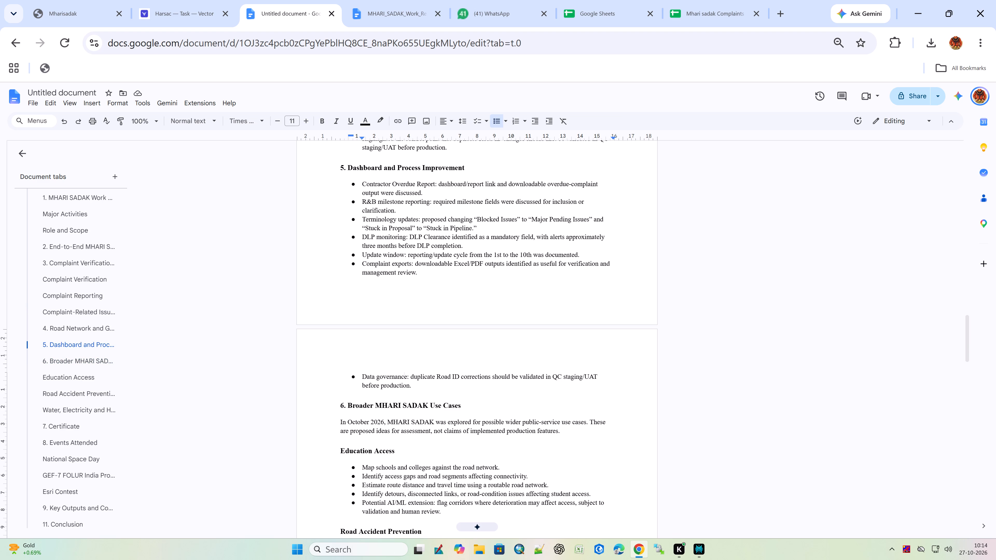
{"action": "left_click_drag", "start_coordinate": [593, 434], "coordinate": [265, 407]}
{"action": "key", "text": "BackSpace"}
{"action": "key", "text": "BackSpace"}
Renumber the Certificate, Events Attended, and Key Outputs and Contributions headings as 6, 7 and 8.
{"action": "scroll", "coordinate": [369, 425], "scroll_direction": "down", "scroll_amount": 3}
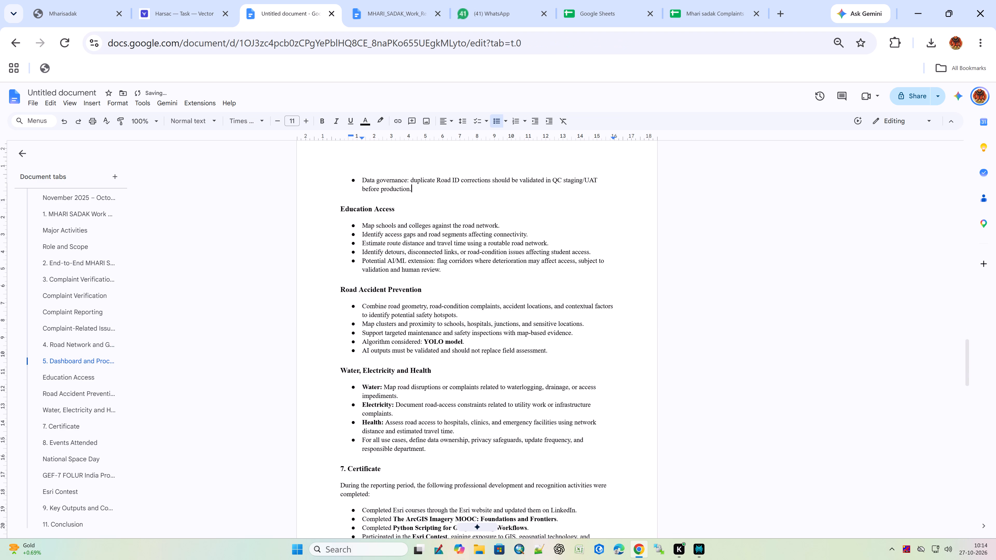
{"action": "scroll", "coordinate": [369, 425], "scroll_direction": "down", "scroll_amount": 1}
{"action": "left_click_drag", "start_coordinate": [343, 395], "coordinate": [331, 394]}
{"action": "key", "text": "6"}
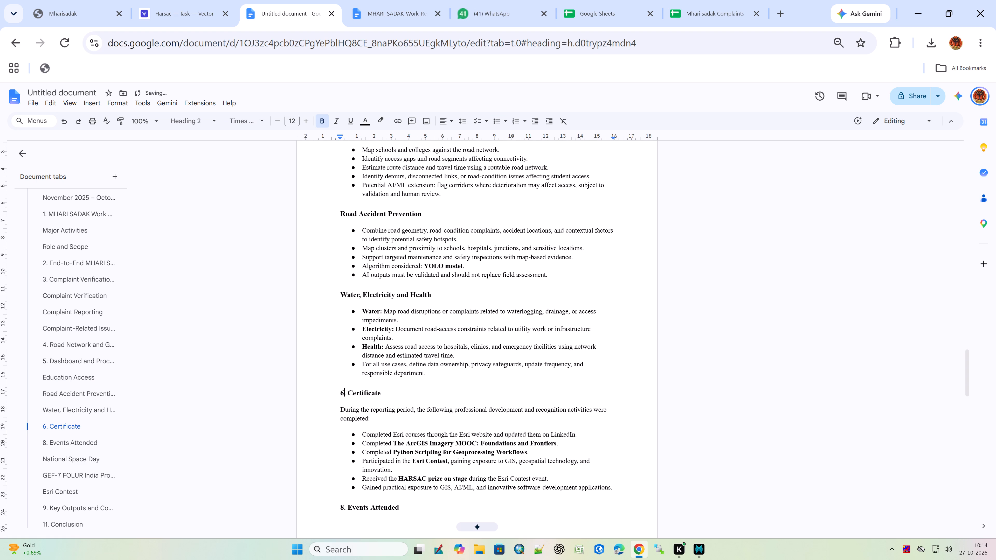
{"action": "left_click_drag", "start_coordinate": [342, 508], "coordinate": [338, 509]}
{"action": "key", "text": "7"}
{"action": "scroll", "coordinate": [354, 467], "scroll_direction": "down", "scroll_amount": 2}
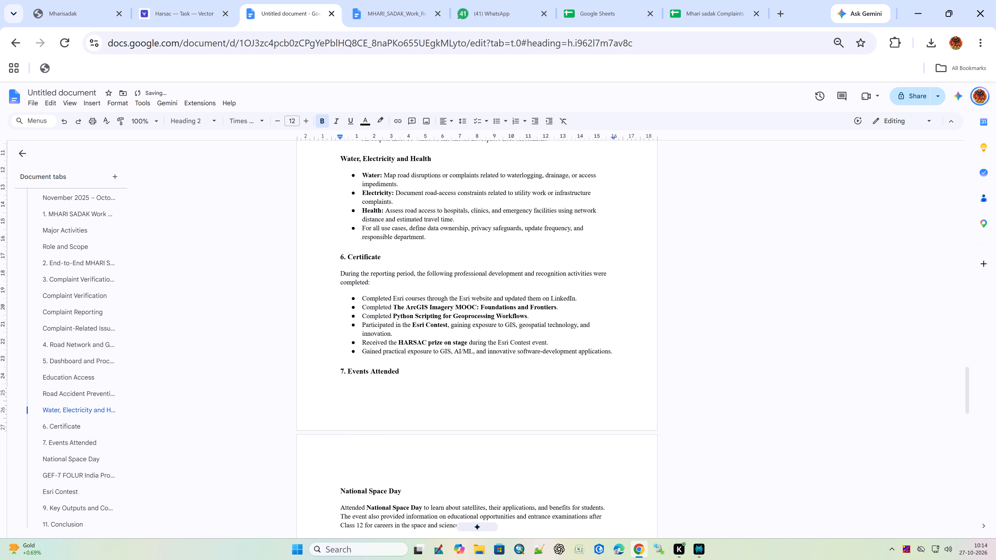
{"action": "scroll", "coordinate": [352, 465], "scroll_direction": "down", "scroll_amount": 3}
{"action": "scroll", "coordinate": [342, 414], "scroll_direction": "down", "scroll_amount": 3}
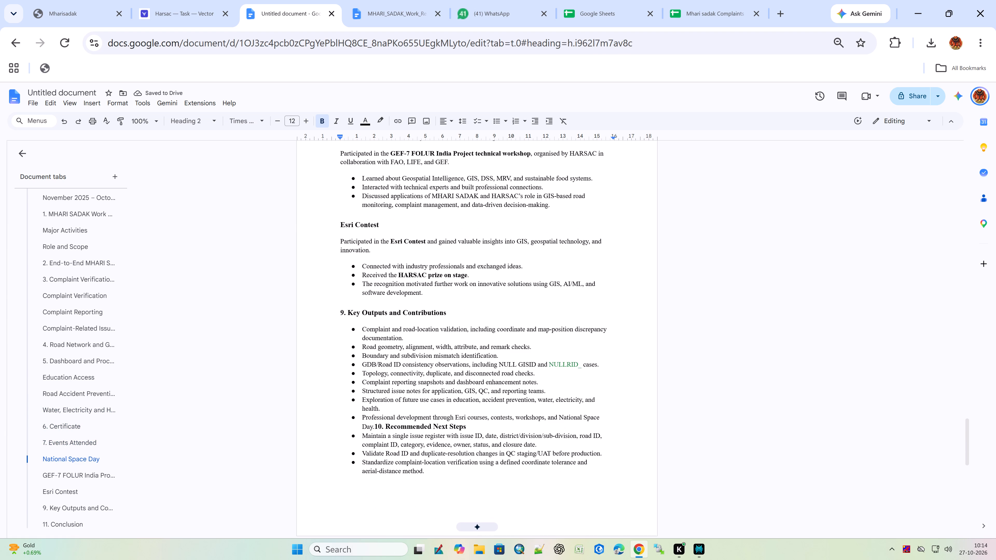
{"action": "left_click_drag", "start_coordinate": [343, 315], "coordinate": [336, 317]}
{"action": "key", "text": "8"}
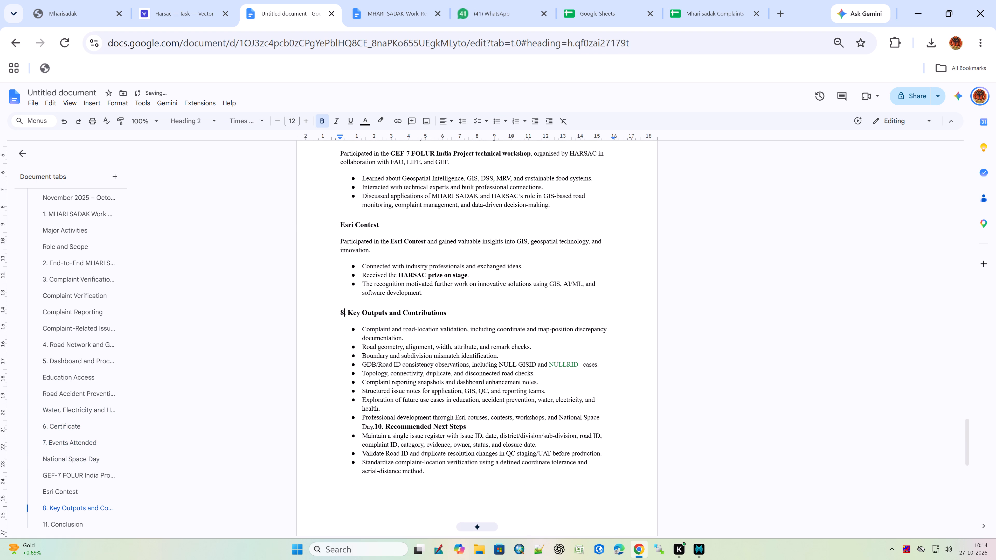
Renumber the Conclusion heading as 10.
{"action": "scroll", "coordinate": [332, 350], "scroll_direction": "down", "scroll_amount": 2}
{"action": "scroll", "coordinate": [339, 381], "scroll_direction": "down", "scroll_amount": 3}
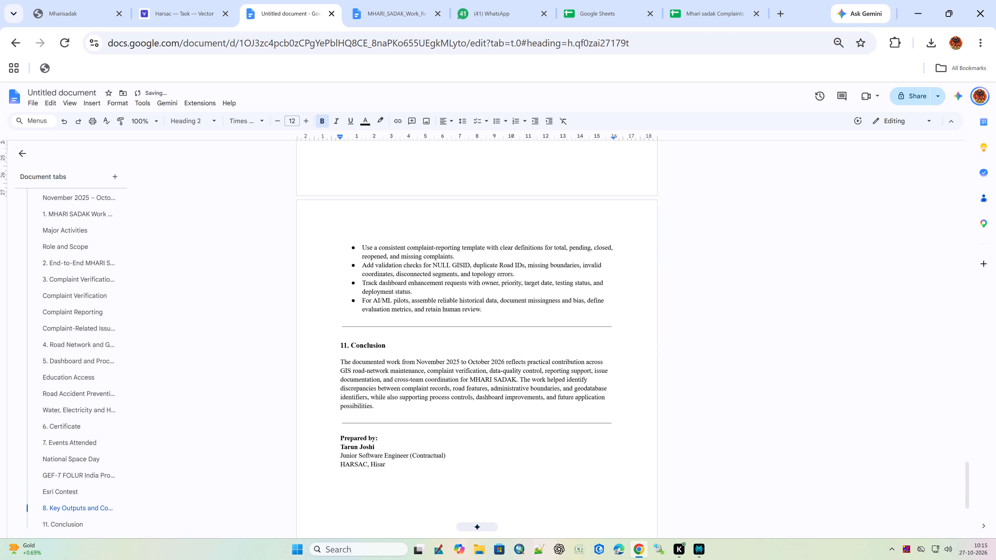
{"action": "left_click_drag", "start_coordinate": [343, 345], "coordinate": [332, 346]}
{"action": "left_click", "coordinate": [346, 347]}
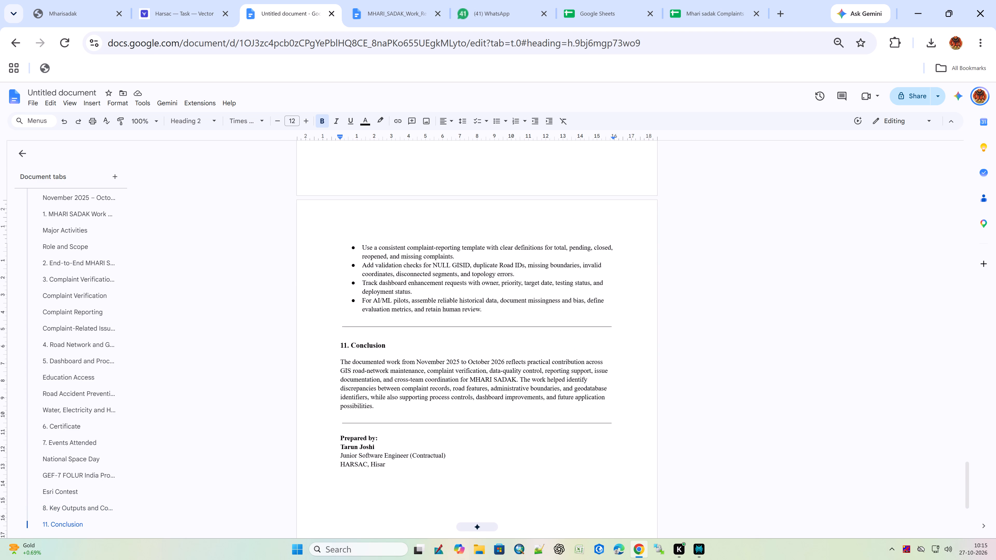
{"action": "left_click_drag", "start_coordinate": [346, 345], "coordinate": [334, 343]}
{"action": "key", "text": "1"}
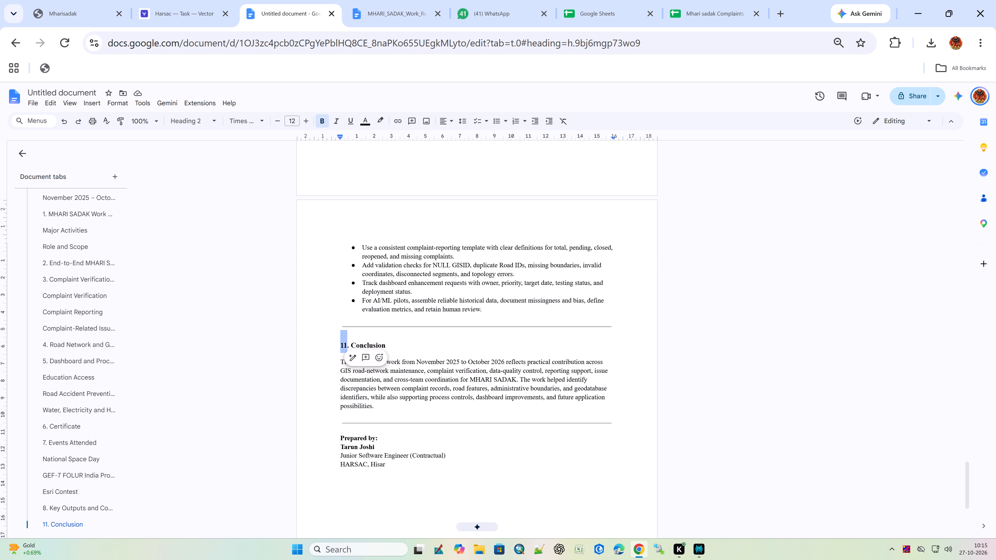
{"action": "key", "text": "0"}
Split Recommended Next Steps from the National Space Day bullet into its own unbulleted, unindented heading line with an empty line above.
{"action": "scroll", "coordinate": [410, 377], "scroll_direction": "up", "scroll_amount": 4}
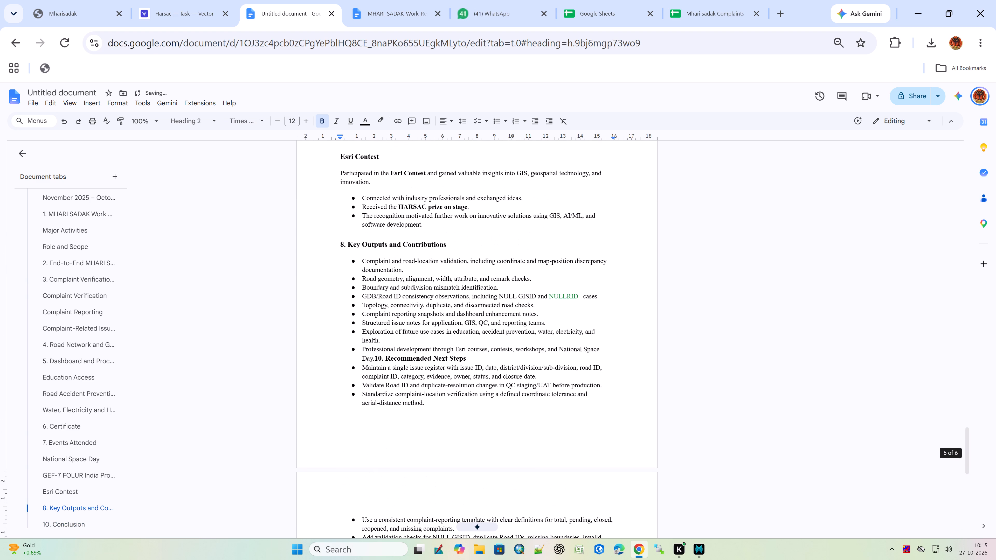
{"action": "scroll", "coordinate": [391, 345], "scroll_direction": "down", "scroll_amount": 4}
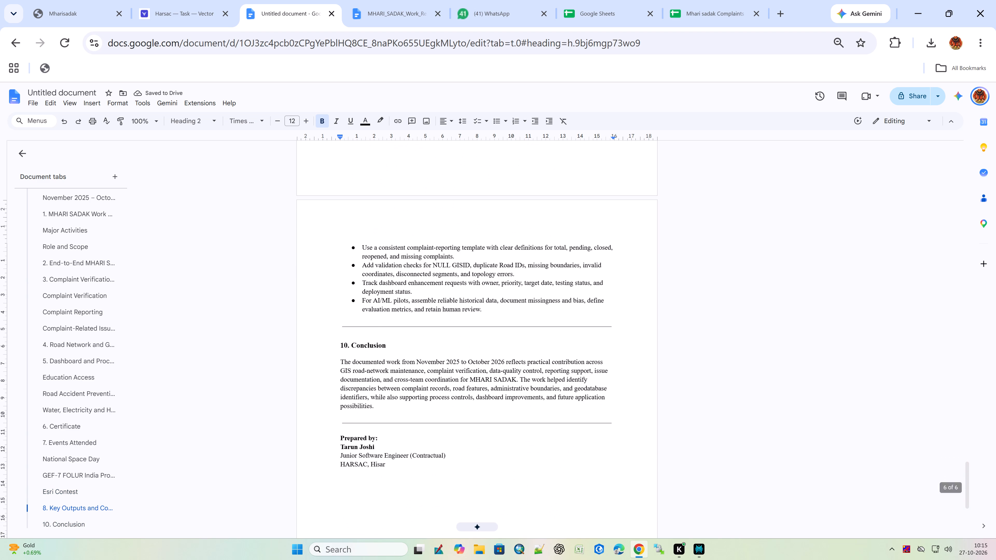
{"action": "scroll", "coordinate": [389, 353], "scroll_direction": "up", "scroll_amount": 5}
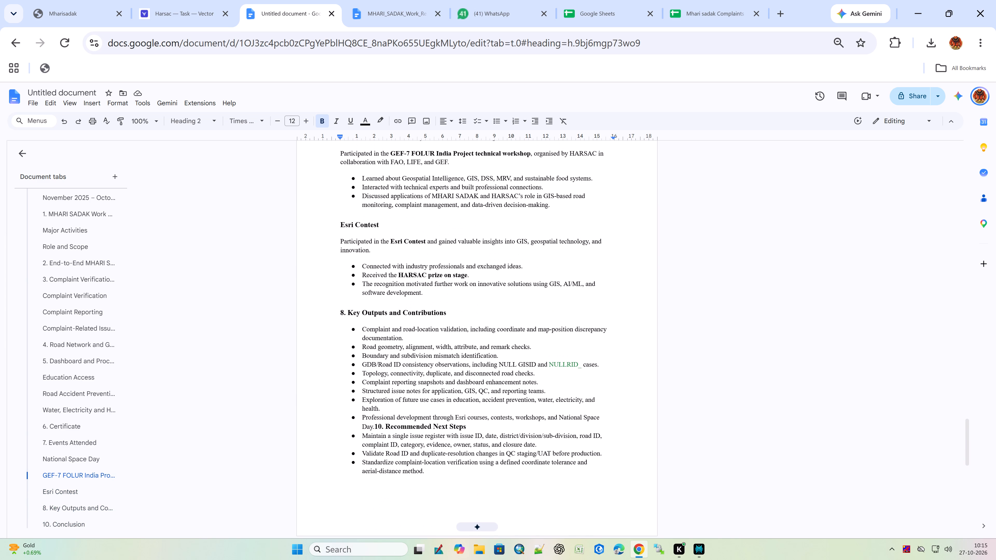
{"action": "left_click", "coordinate": [374, 424]}
{"action": "key", "text": "Return"}
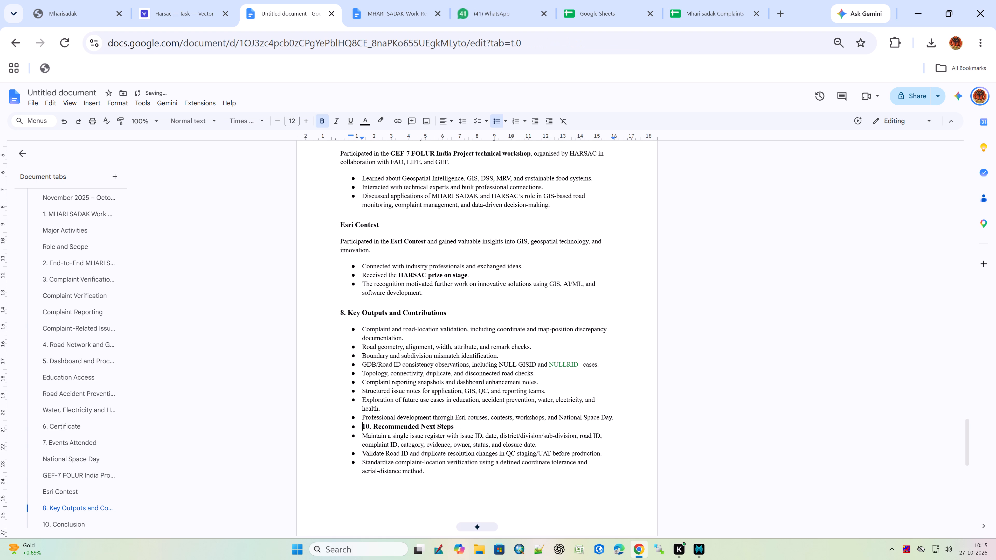
{"action": "key", "text": "Return"}
{"action": "left_click", "coordinate": [376, 423]}
{"action": "key", "text": "BackSpace"}
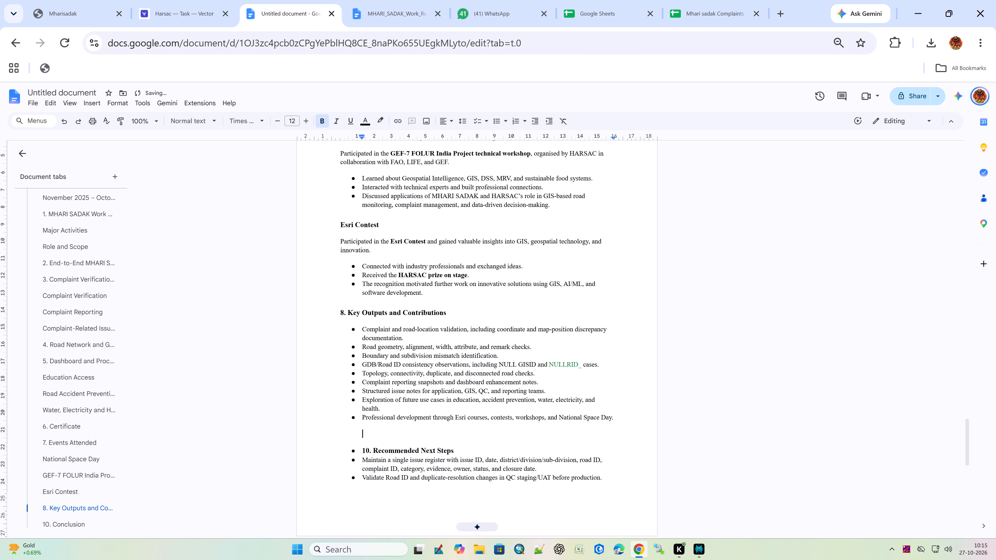
{"action": "key", "text": "BackSpace"}
{"action": "left_click", "coordinate": [362, 449]}
{"action": "key", "text": "BackSpace"}
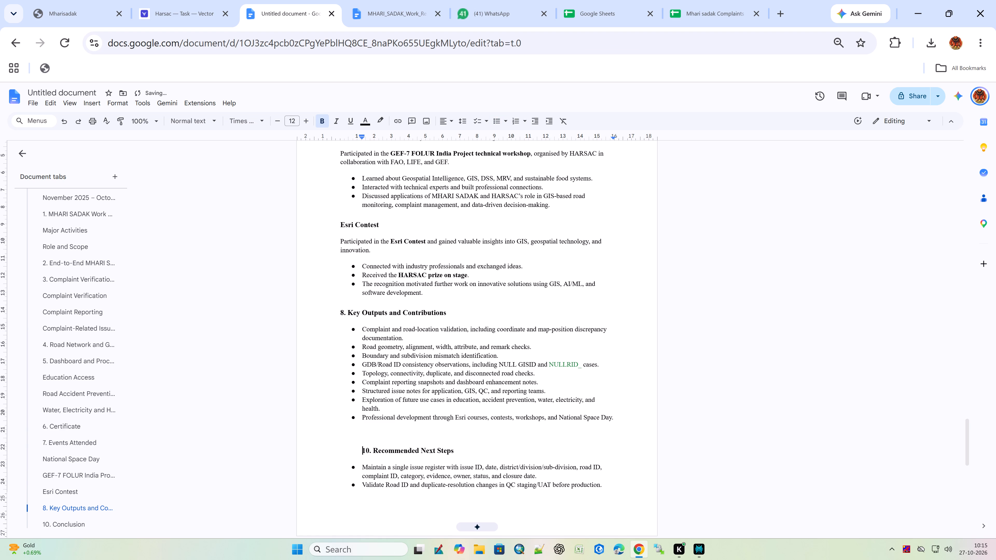
{"action": "key", "text": "BackSpace"}
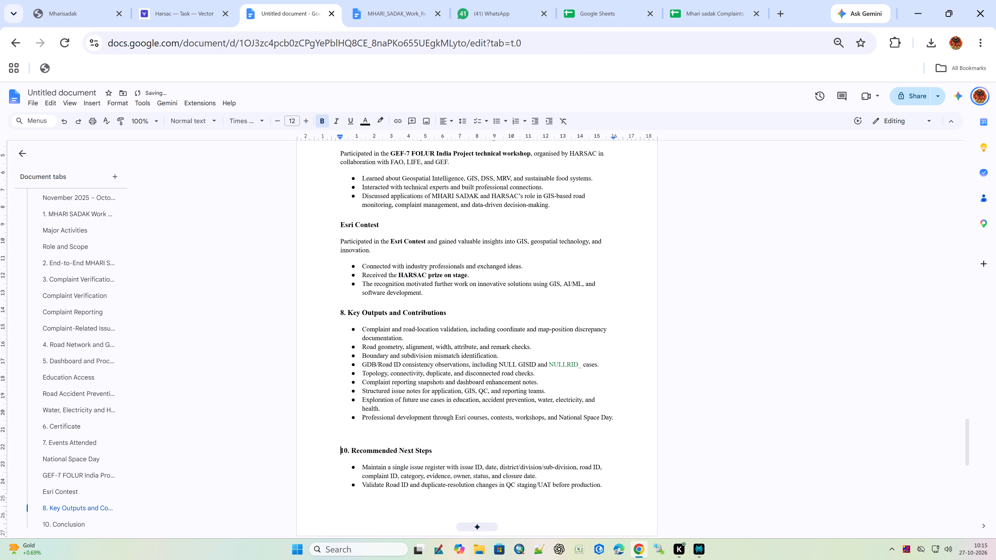
{"action": "scroll", "coordinate": [390, 459], "scroll_direction": "down", "scroll_amount": 1}
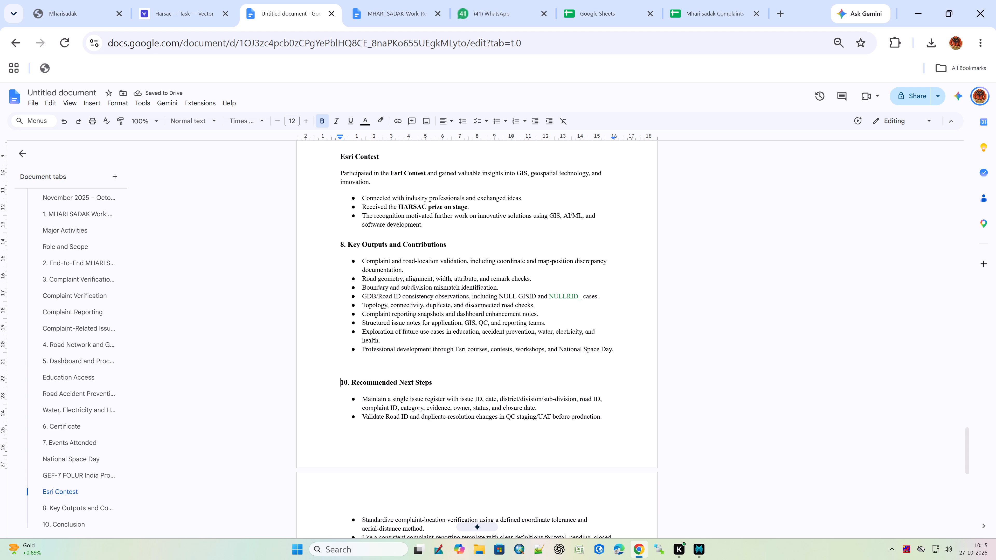
Copy the formatting of the 8. Key Outputs and Contributions heading onto the Recommended Next Steps heading with Paint format.
{"action": "left_click_drag", "start_coordinate": [447, 247], "coordinate": [386, 254]}
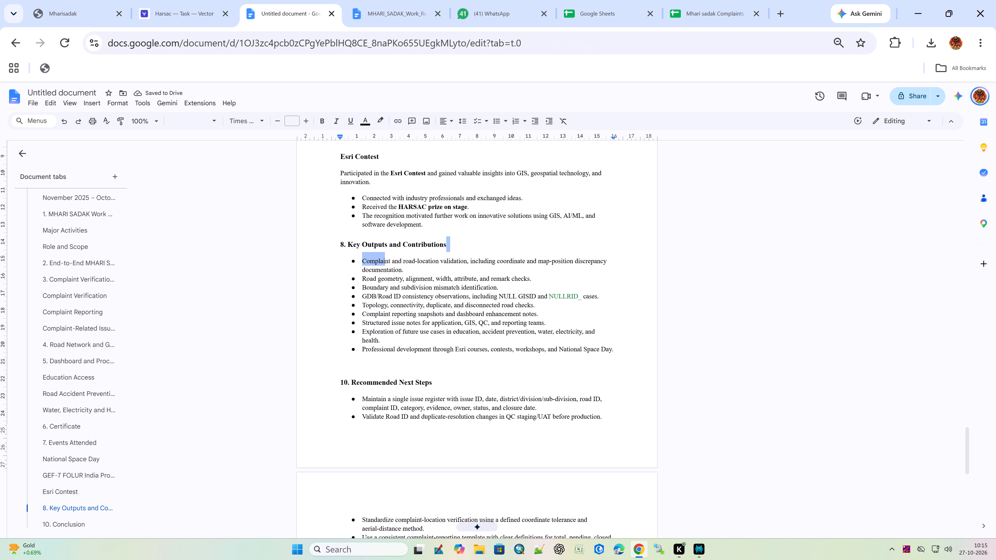
{"action": "double_click", "coordinate": [377, 246]}
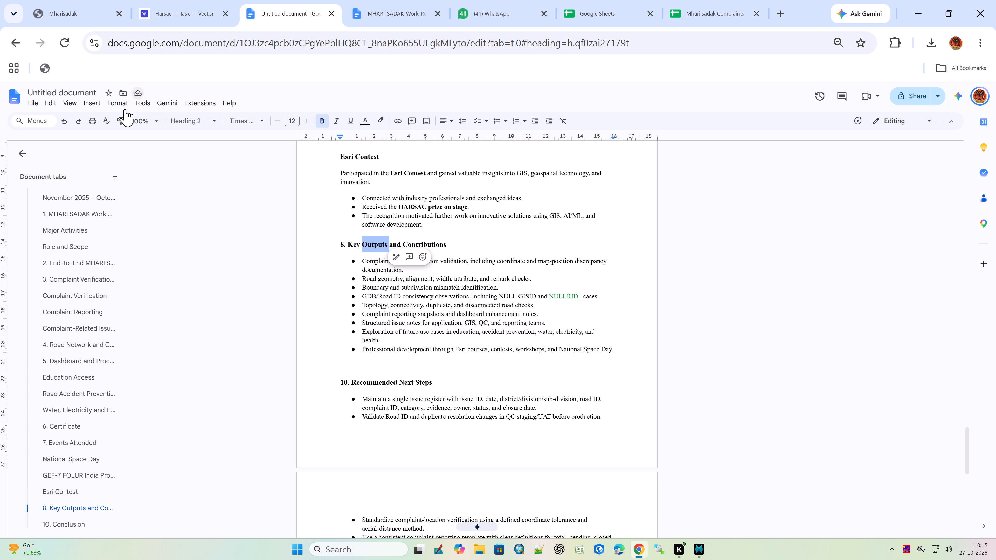
{"action": "left_click", "coordinate": [124, 118]}
{"action": "left_click_drag", "start_coordinate": [441, 382], "coordinate": [325, 382]}
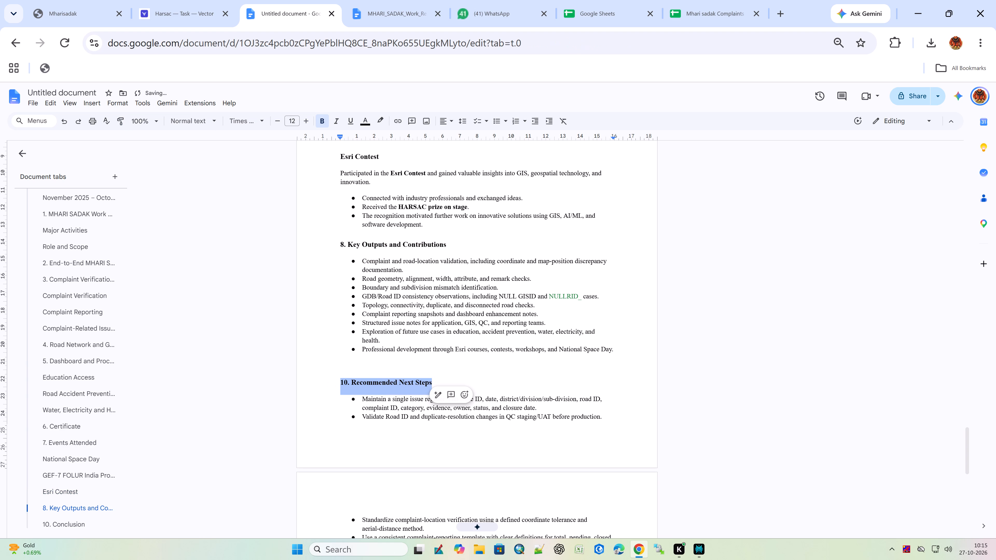
Delete the empty line between the National Space Day bullet and the Recommended Next Steps heading.
{"action": "left_click", "coordinate": [354, 386]}
{"action": "left_click", "coordinate": [361, 365]}
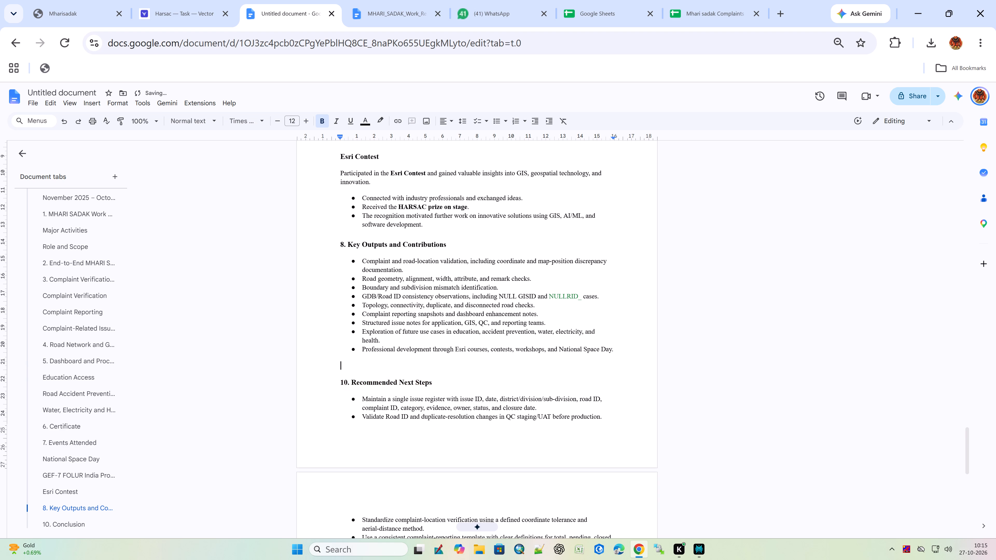
{"action": "key", "text": "BackSpace"}
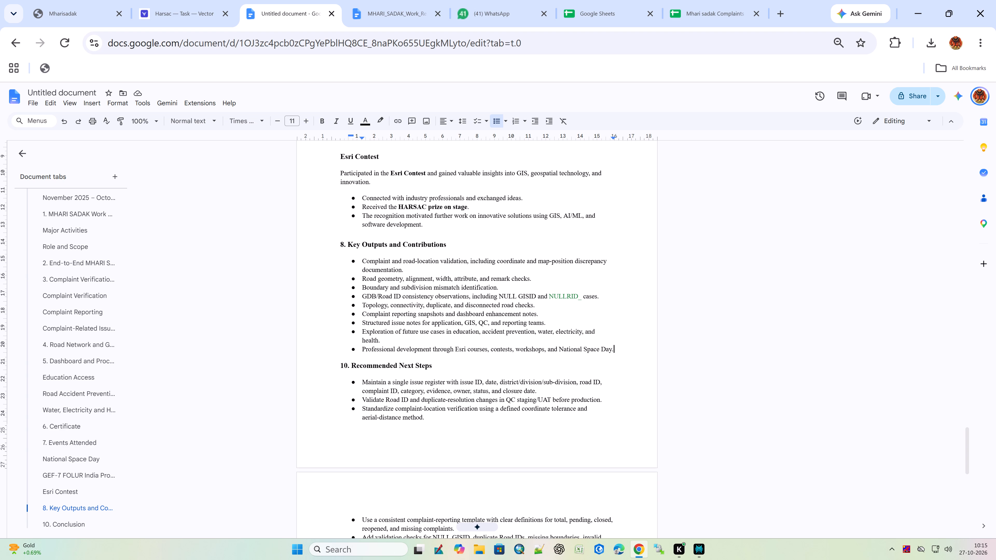
Renumber the Recommended Next Steps heading as 9.
{"action": "left_click_drag", "start_coordinate": [347, 363], "coordinate": [344, 363]}
{"action": "left_click_drag", "start_coordinate": [344, 363], "coordinate": [338, 363]}
{"action": "key", "text": "9"}
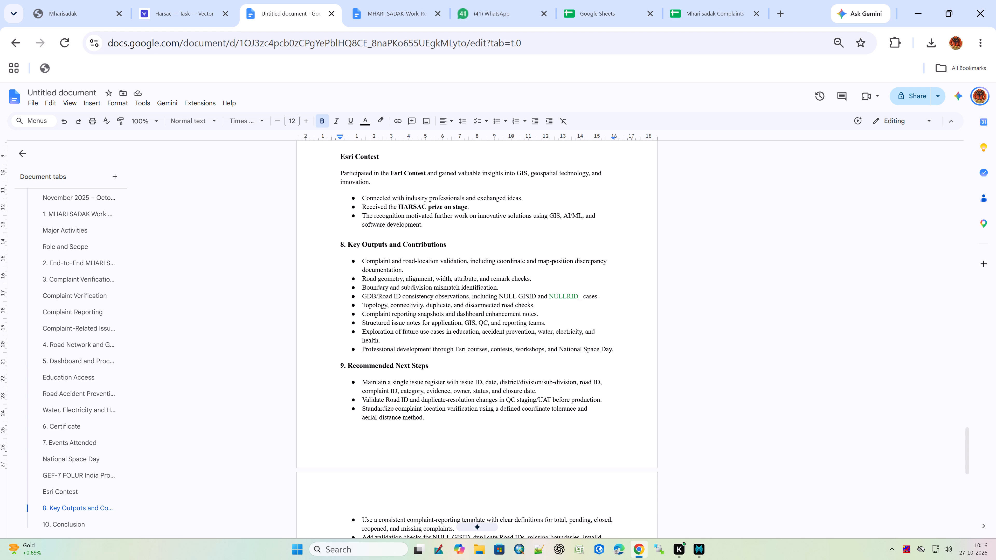
Review the sections and their headings from Recommended Next Steps back up to Complaint Reporting, including the GEF-7 FOLUR workshop heading.
{"action": "scroll", "coordinate": [462, 449], "scroll_direction": "up", "scroll_amount": 1}
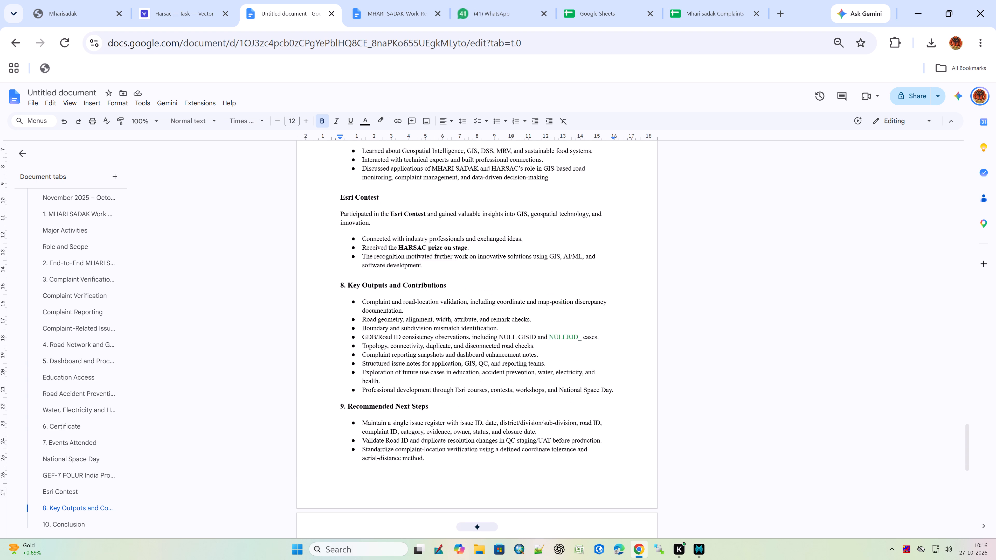
{"action": "scroll", "coordinate": [462, 449], "scroll_direction": "up", "scroll_amount": 3}
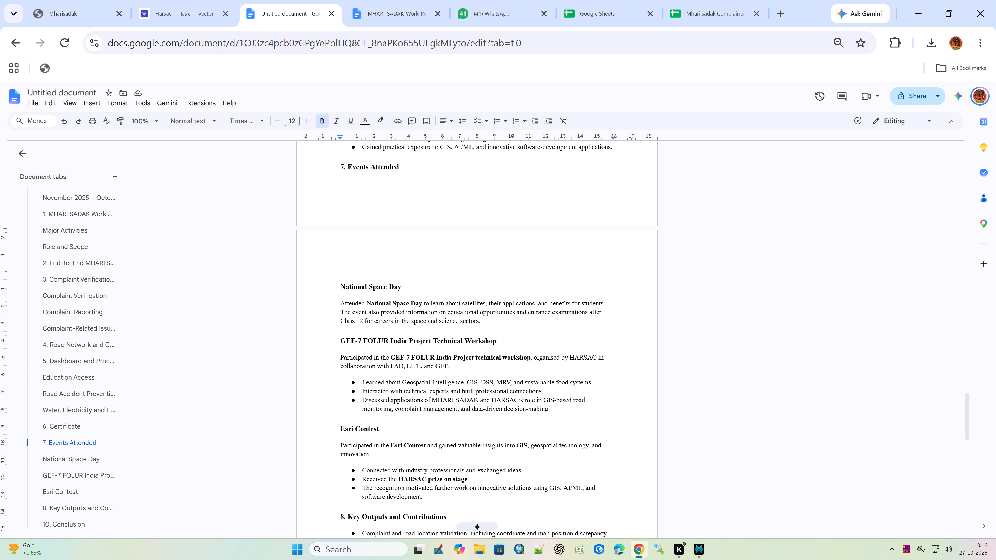
{"action": "left_click", "coordinate": [462, 341]}
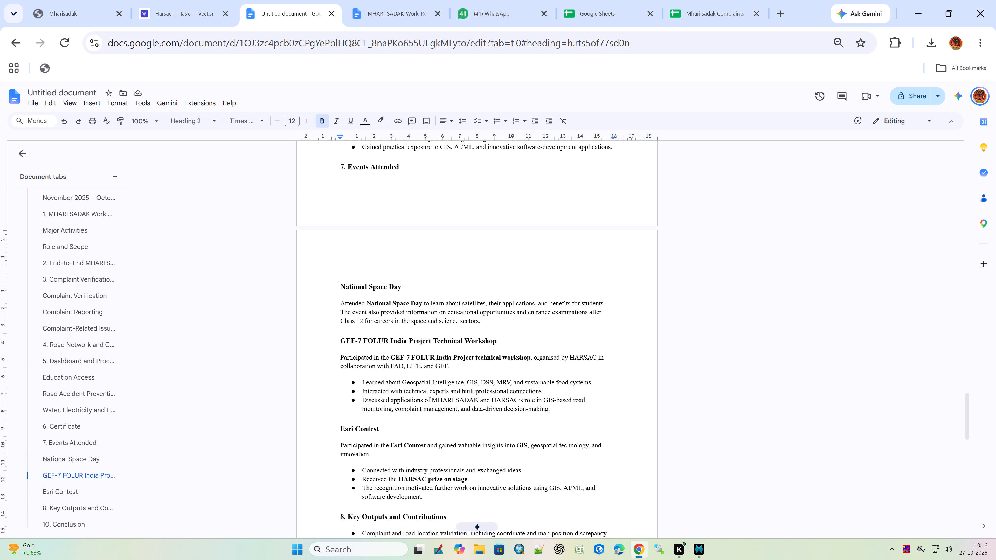
{"action": "left_click_drag", "start_coordinate": [525, 336], "coordinate": [324, 335]}
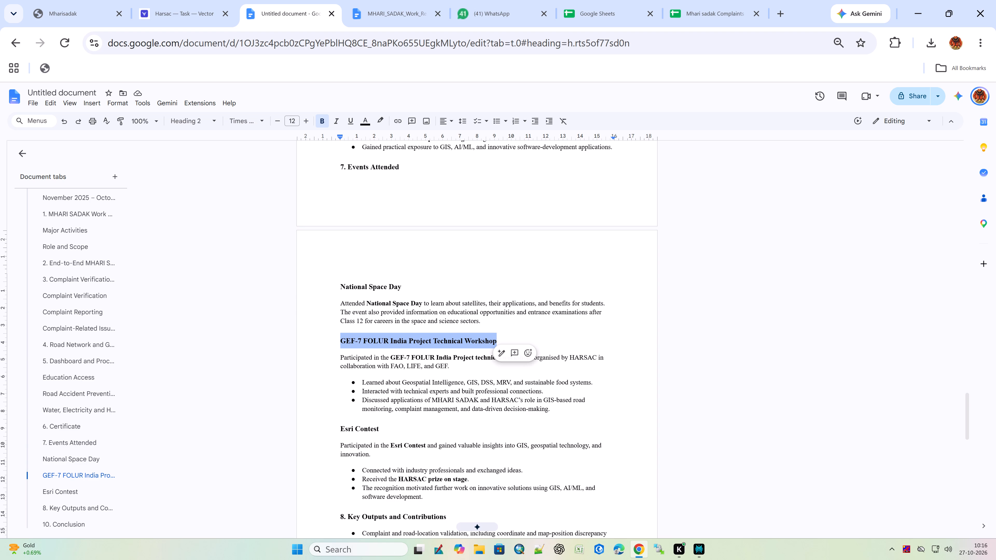
{"action": "left_click", "coordinate": [440, 415]}
{"action": "scroll", "coordinate": [441, 414], "scroll_direction": "up", "scroll_amount": 11}
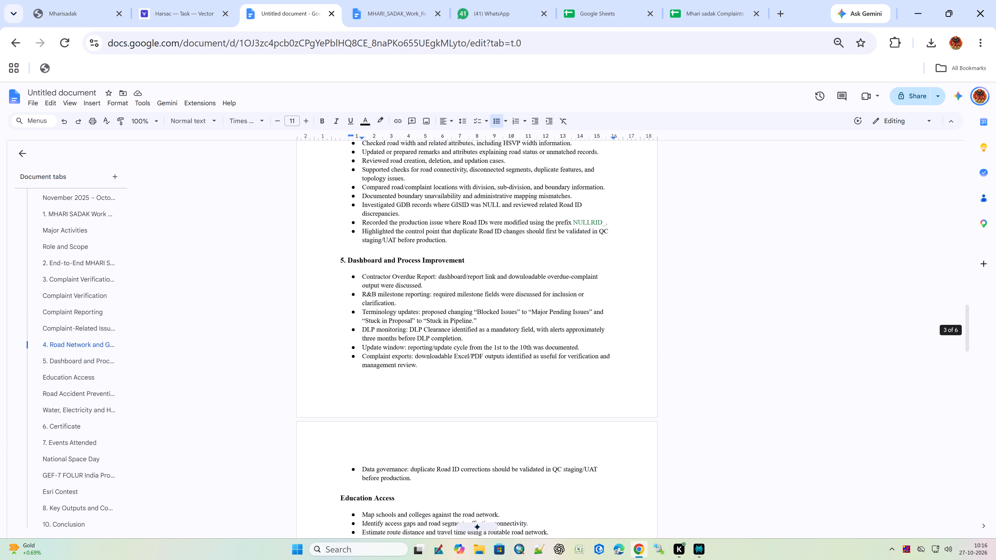
{"action": "scroll", "coordinate": [442, 400], "scroll_direction": "up", "scroll_amount": 5}
{"action": "scroll", "coordinate": [379, 285], "scroll_direction": "up", "scroll_amount": 3}
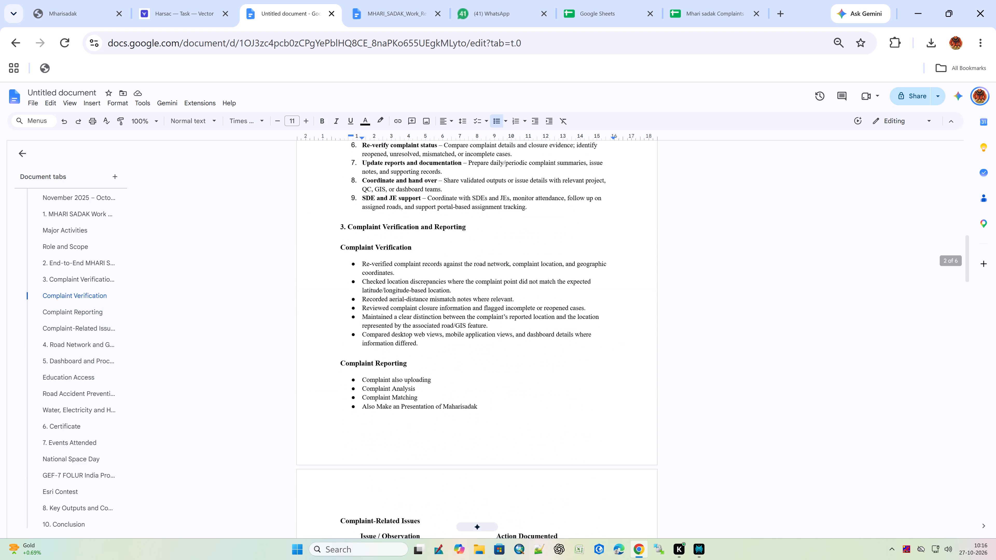
Delete the Complaint Reporting heading with its four bullets and the leftover empty line above Complaint-Related Issues.
{"action": "left_click_drag", "start_coordinate": [503, 434], "coordinate": [312, 382]}
{"action": "key", "text": "BackSpace"}
{"action": "key", "text": "BackSpace"}
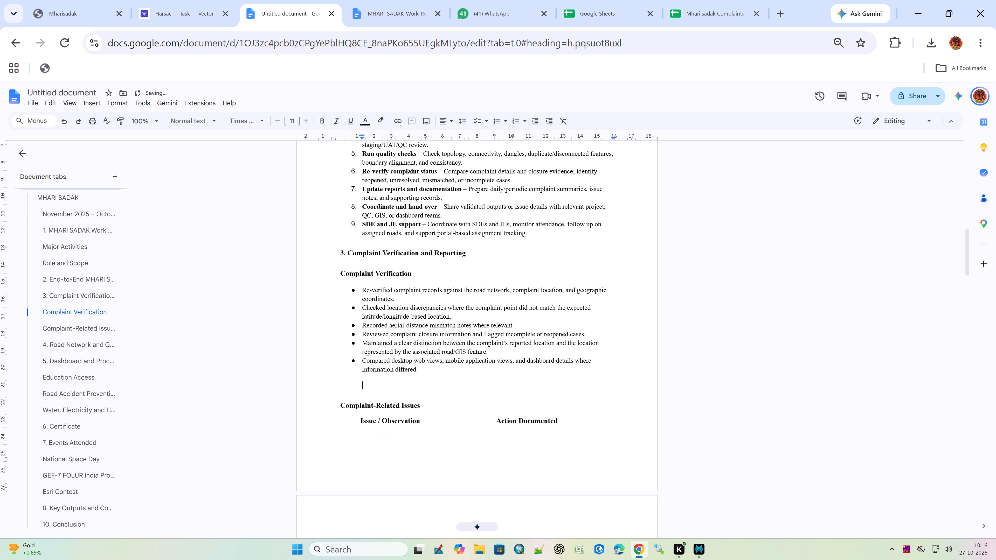
{"action": "key", "text": "BackSpace"}
{"action": "key", "text": "BackSpace"}
Justify the text of the entire document.
{"action": "scroll", "coordinate": [371, 368], "scroll_direction": "up", "scroll_amount": 3}
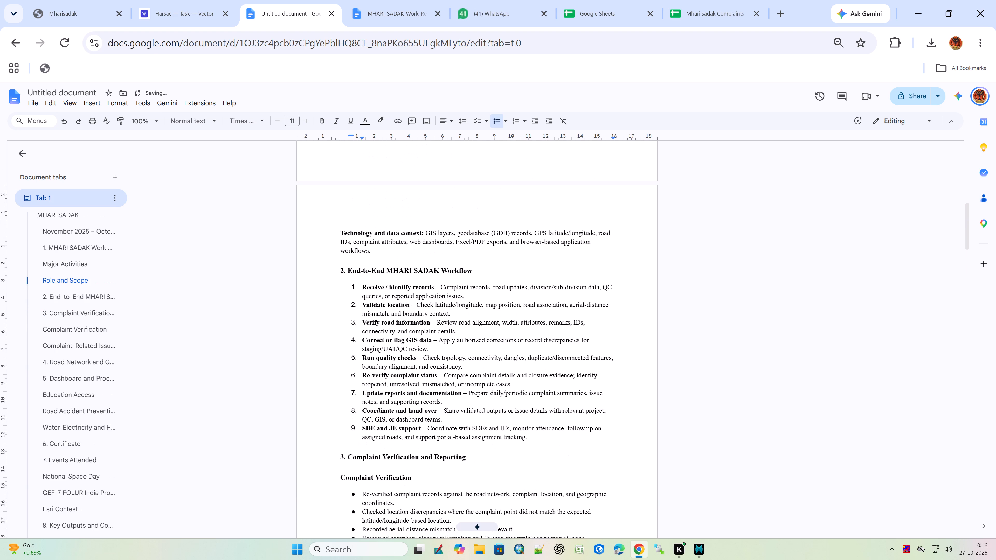
{"action": "scroll", "coordinate": [373, 369], "scroll_direction": "up", "scroll_amount": 7}
{"action": "scroll", "coordinate": [365, 360], "scroll_direction": "down", "scroll_amount": 5}
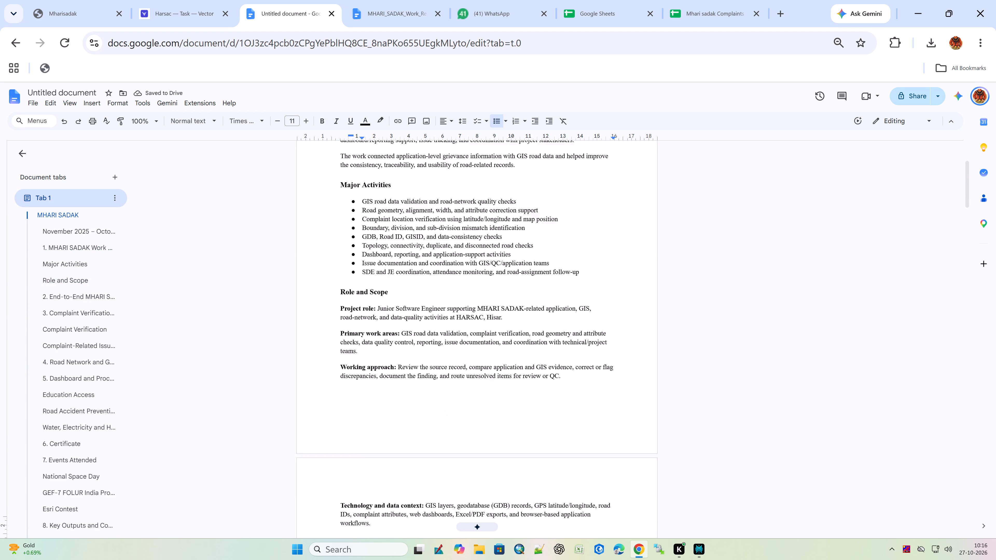
{"action": "scroll", "coordinate": [365, 360], "scroll_direction": "down", "scroll_amount": 1}
{"action": "scroll", "coordinate": [365, 360], "scroll_direction": "up", "scroll_amount": 4}
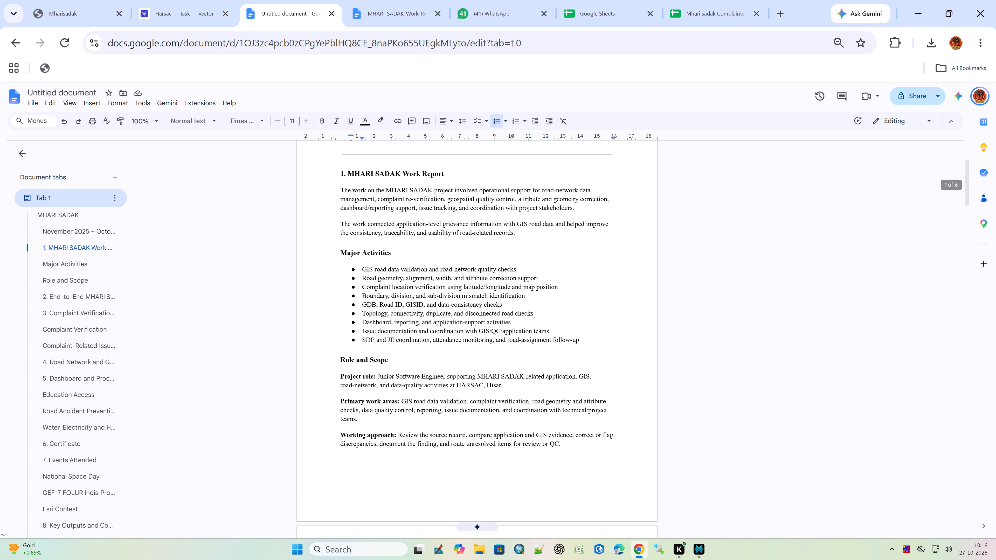
{"action": "left_click", "coordinate": [348, 391]}
{"action": "left_click", "coordinate": [338, 396]}
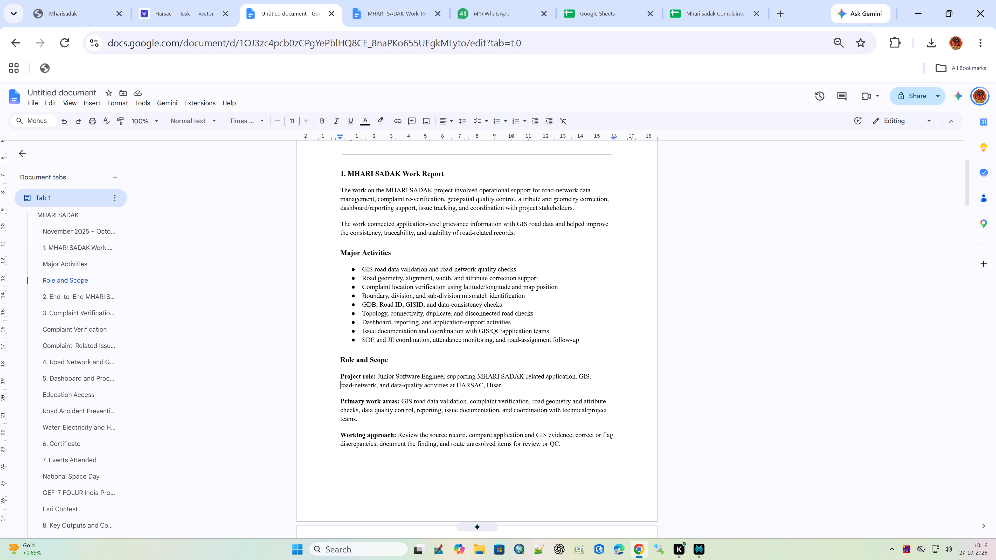
{"action": "key", "text": "ctrl+a"}
{"action": "left_click", "coordinate": [450, 126]}
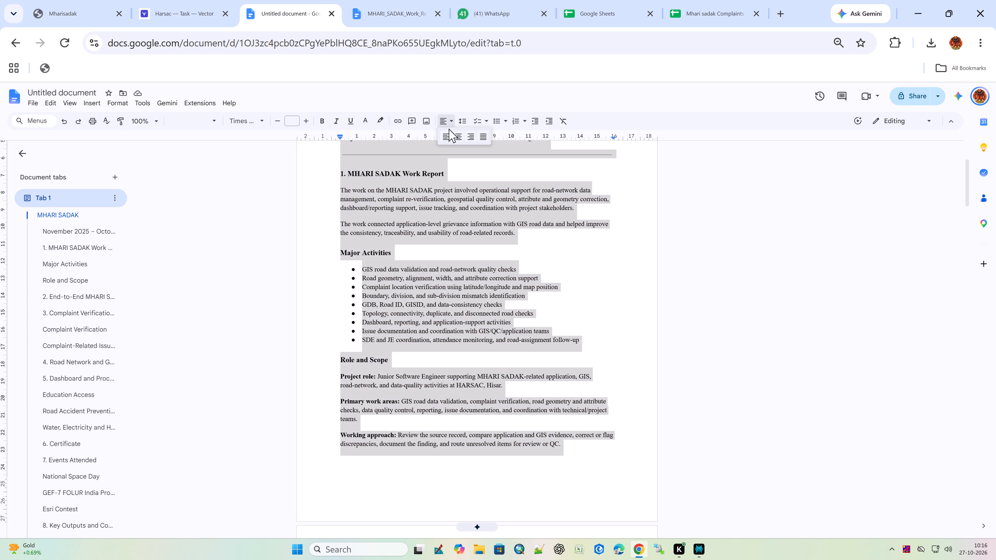
{"action": "left_click", "coordinate": [482, 139]}
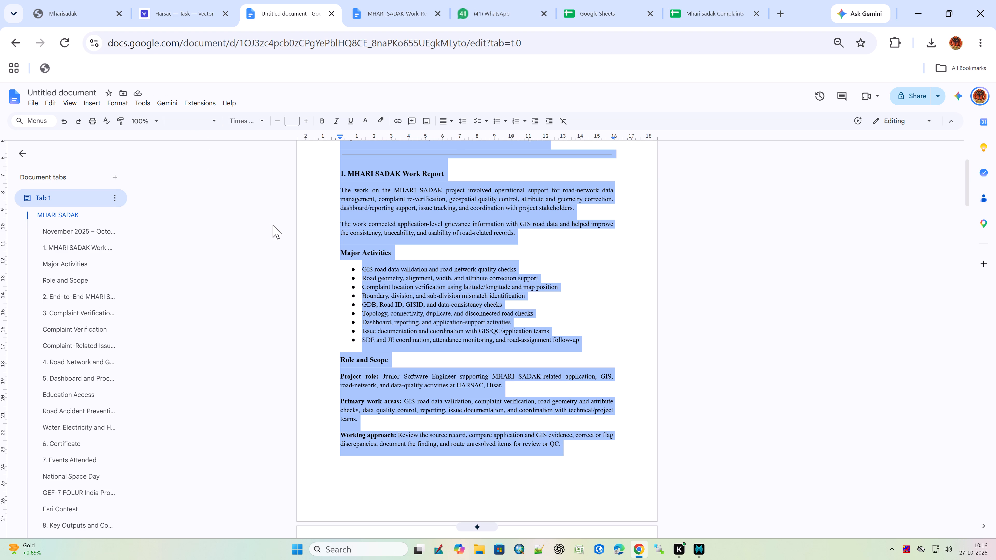
{"action": "left_click", "coordinate": [375, 367]}
{"action": "left_click", "coordinate": [395, 169]}
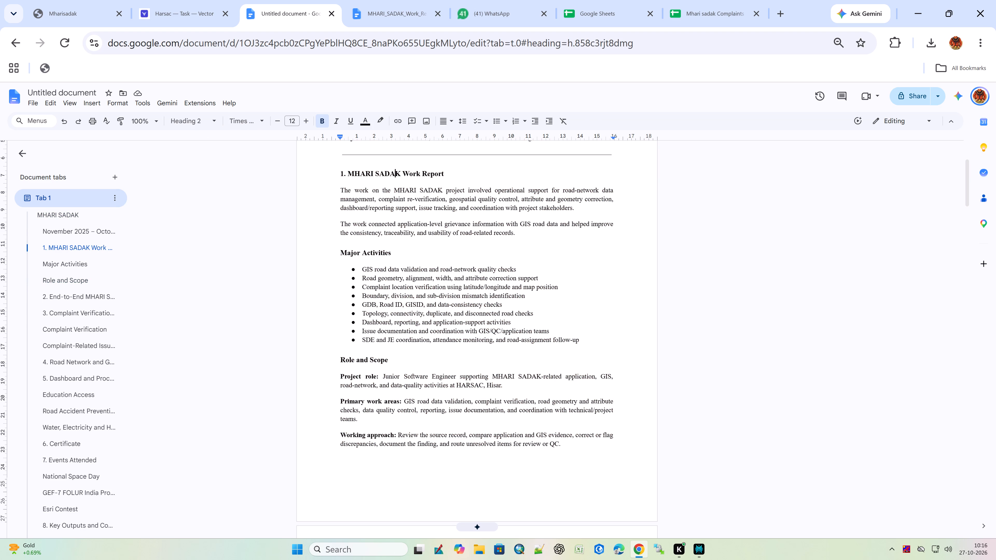
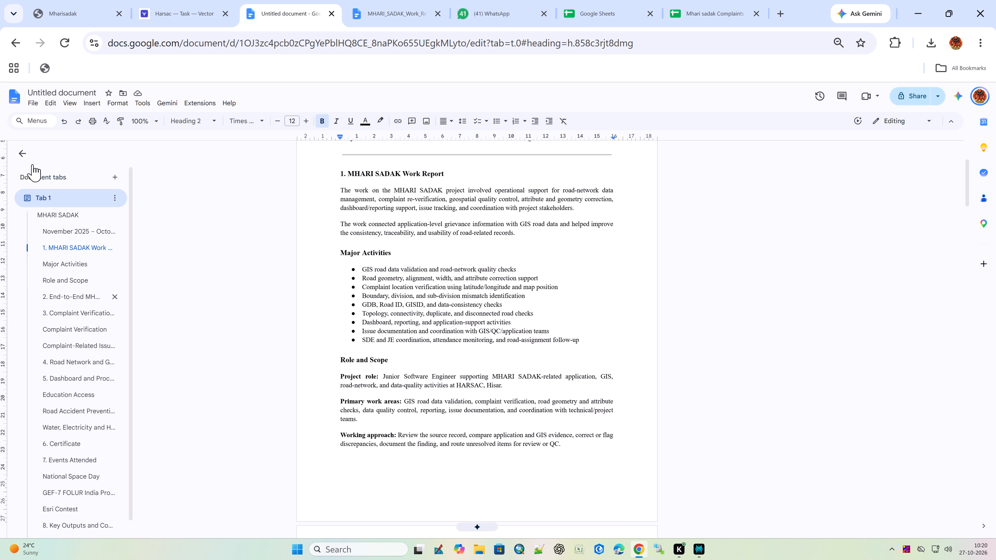
Delete the Education Access heading together with its five bullets.
{"action": "scroll", "coordinate": [405, 368], "scroll_direction": "down", "scroll_amount": 9}
{"action": "scroll", "coordinate": [381, 369], "scroll_direction": "down", "scroll_amount": 3}
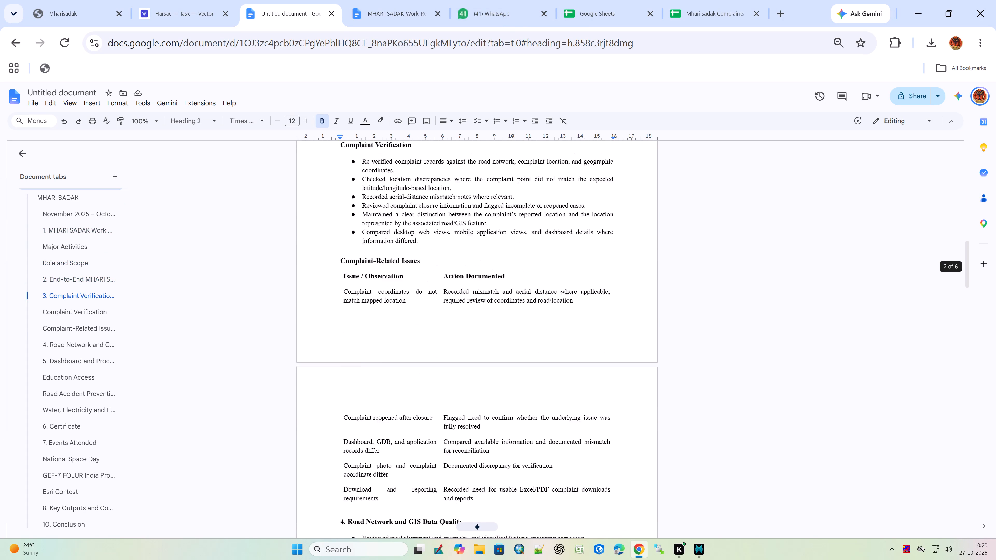
{"action": "scroll", "coordinate": [381, 371], "scroll_direction": "down", "scroll_amount": 2}
{"action": "scroll", "coordinate": [427, 389], "scroll_direction": "up", "scroll_amount": 3}
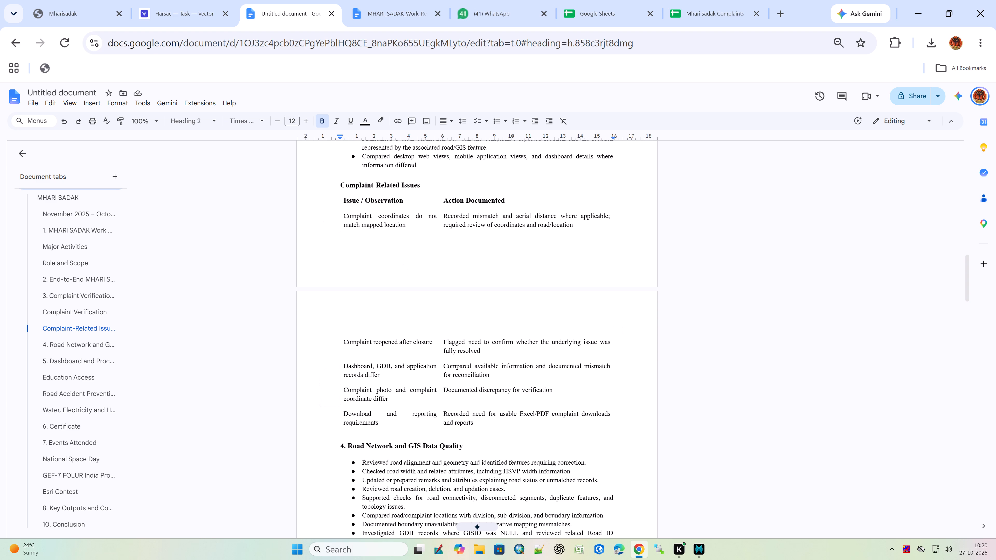
{"action": "scroll", "coordinate": [412, 315], "scroll_direction": "down", "scroll_amount": 7}
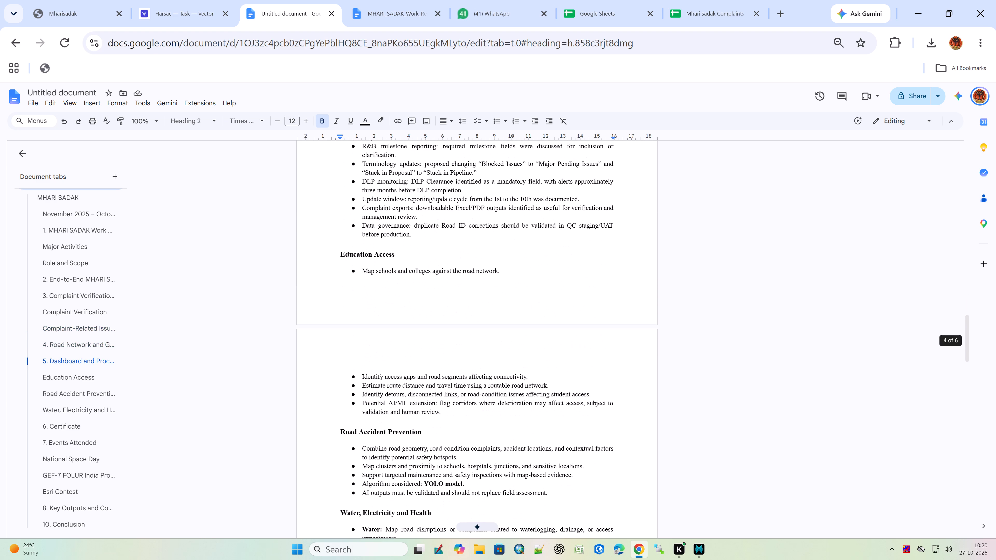
{"action": "left_click_drag", "start_coordinate": [334, 255], "coordinate": [496, 318]}
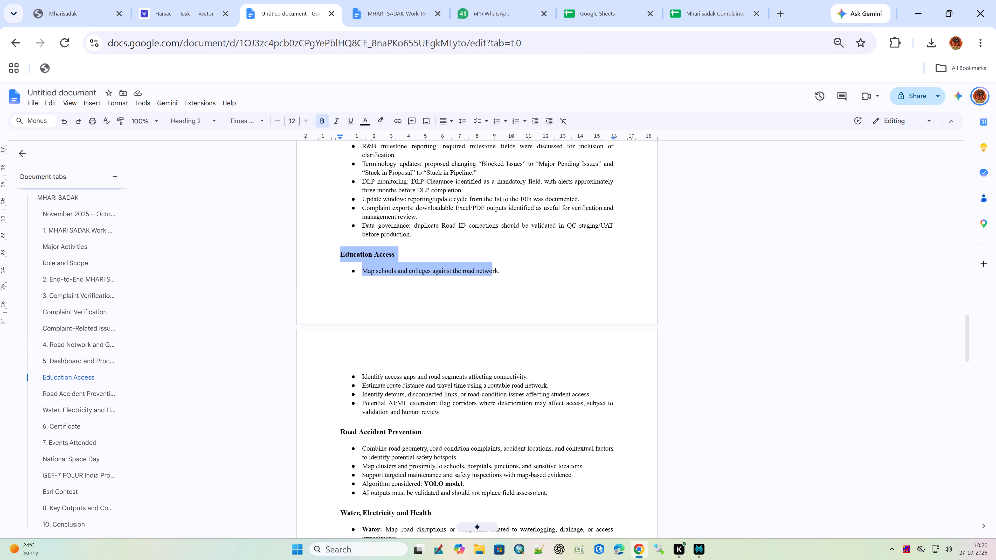
{"action": "left_click_drag", "start_coordinate": [496, 318], "coordinate": [521, 409]}
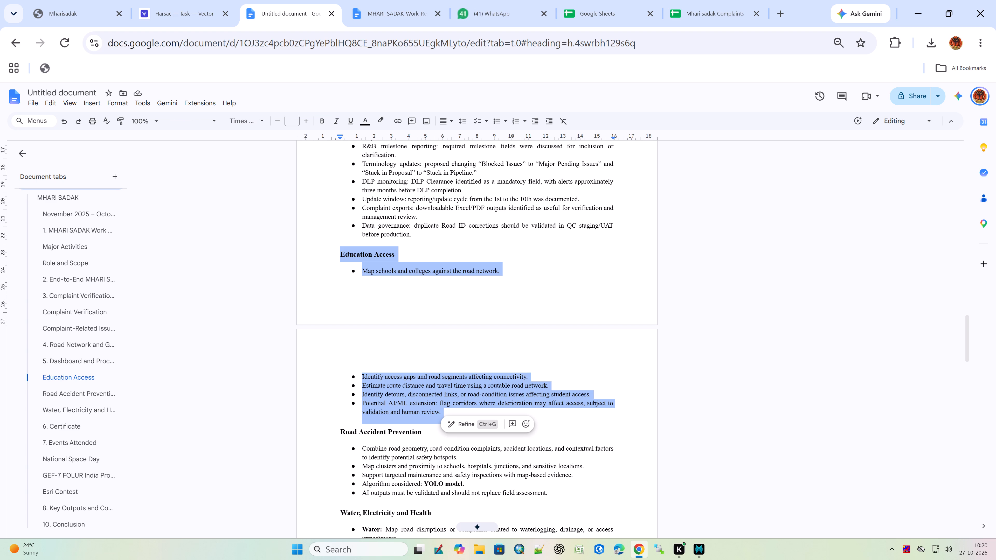
{"action": "key", "text": "BackSpace"}
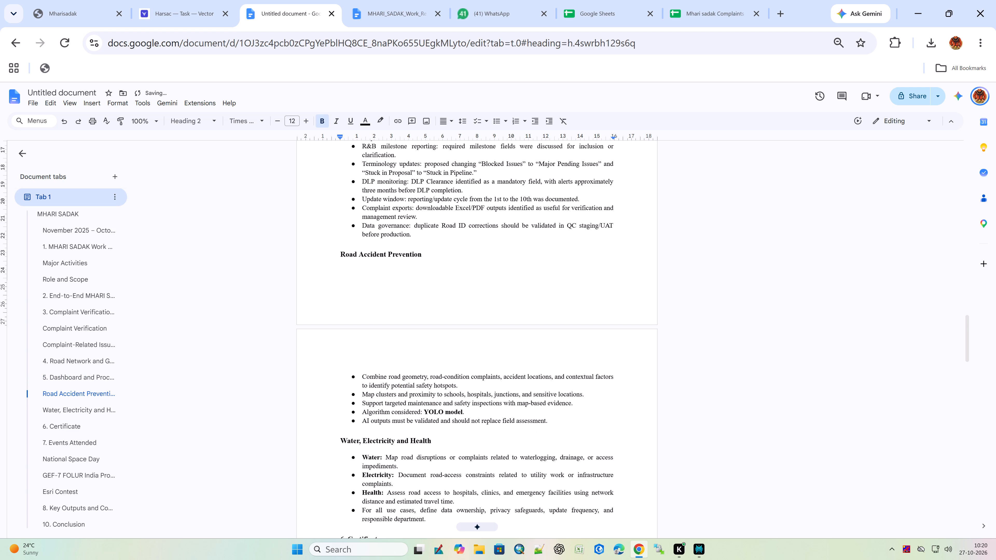
Delete the Road Accident Prevention and Water, Electricity and Health headings together with all their bullets, up to 6. Certificate.
{"action": "left_click_drag", "start_coordinate": [339, 249], "coordinate": [421, 379]}
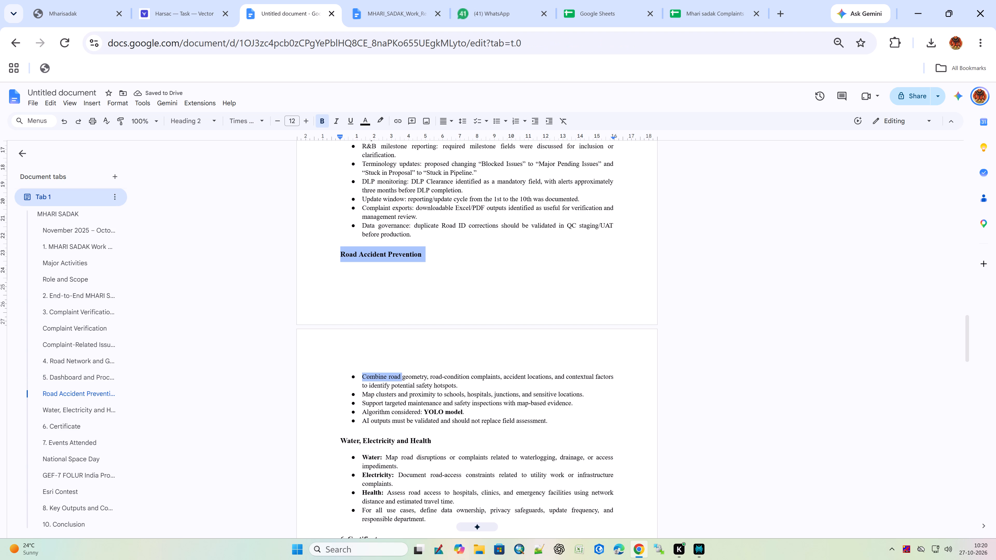
{"action": "left_click_drag", "start_coordinate": [421, 379], "coordinate": [423, 425]}
{"action": "scroll", "coordinate": [426, 407], "scroll_direction": "down", "scroll_amount": 1}
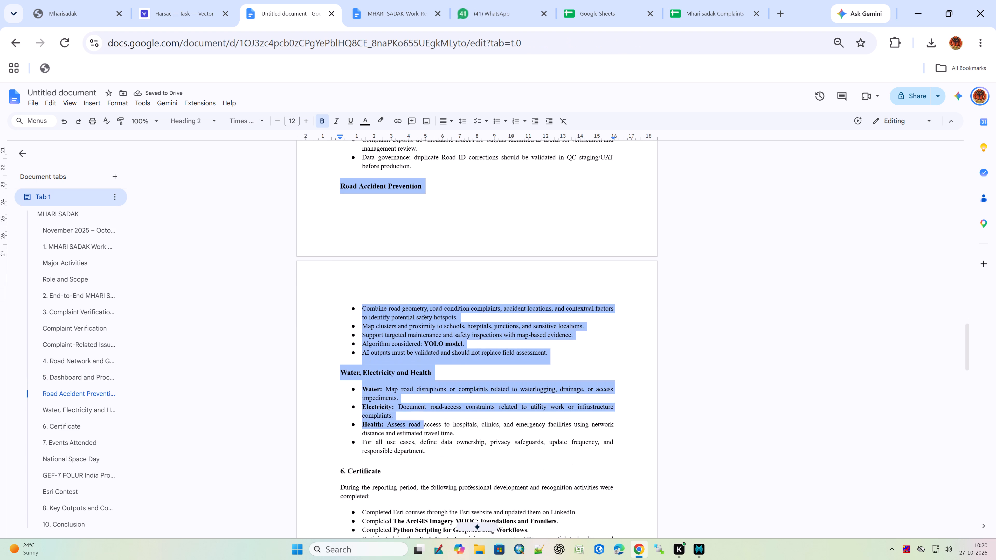
{"action": "left_click_drag", "start_coordinate": [423, 425], "coordinate": [472, 454]}
{"action": "scroll", "coordinate": [454, 402], "scroll_direction": "up", "scroll_amount": 3}
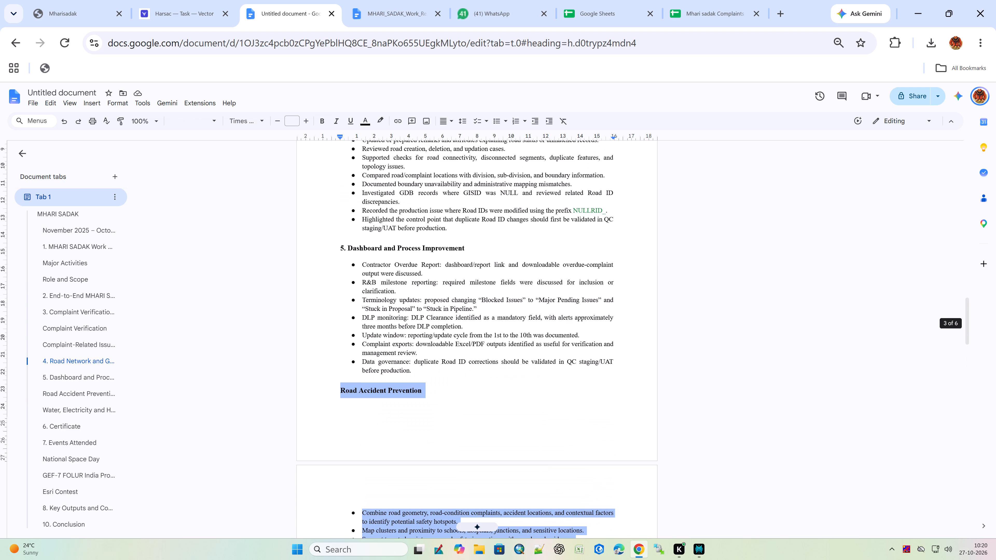
{"action": "key", "text": "BackSpace"}
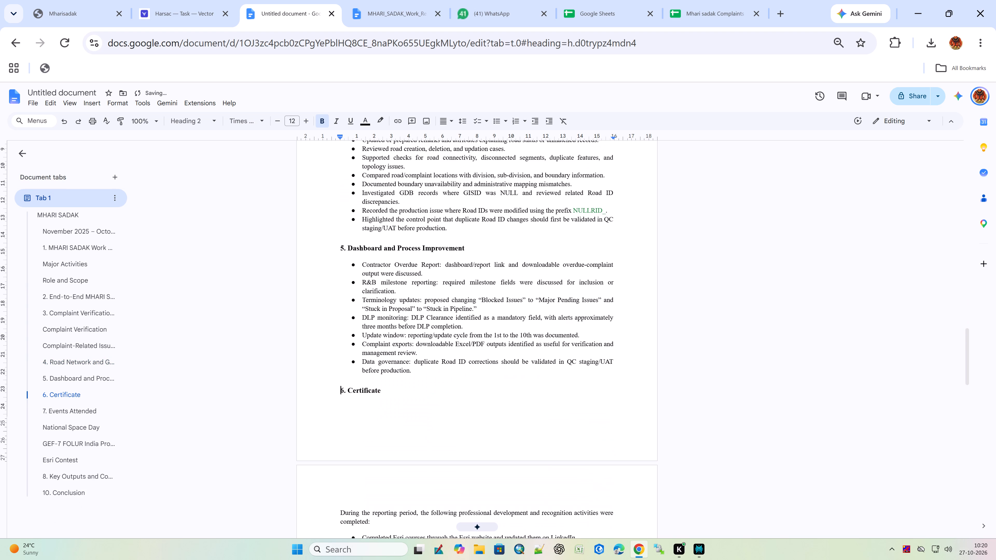
Add seven tab spaces after the preparer's name in the sign-off block at the end of the report.
{"action": "scroll", "coordinate": [447, 379], "scroll_direction": "up", "scroll_amount": 1}
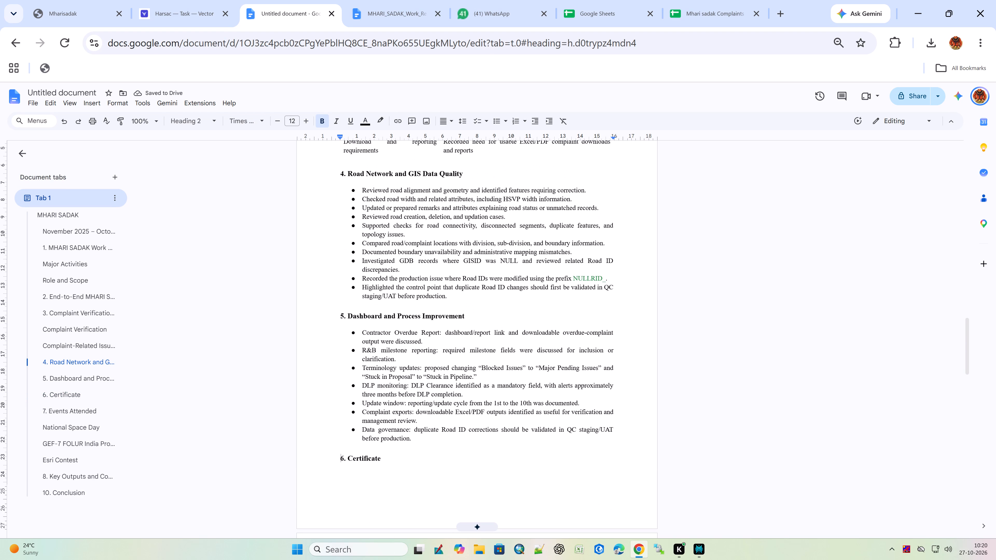
{"action": "scroll", "coordinate": [447, 379], "scroll_direction": "down", "scroll_amount": 8}
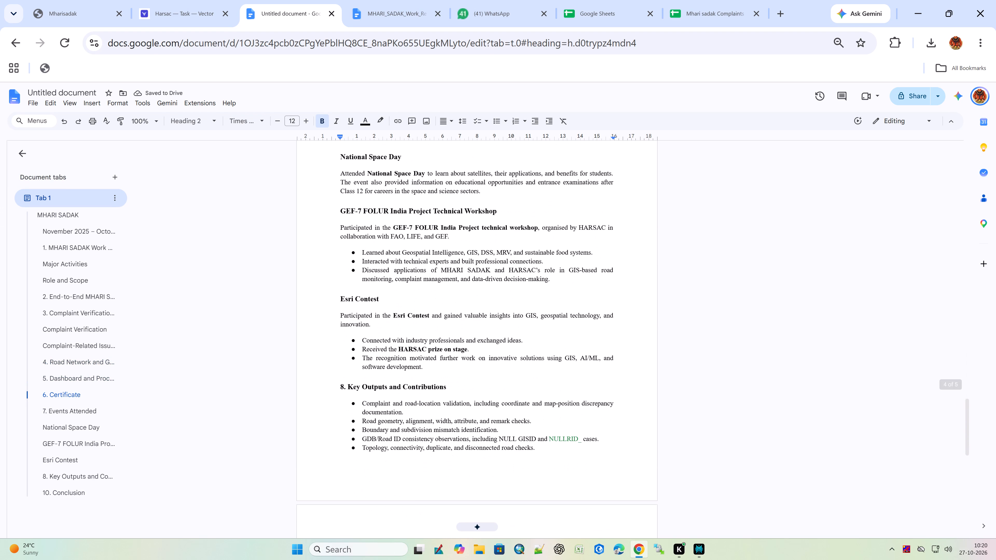
{"action": "scroll", "coordinate": [447, 378], "scroll_direction": "down", "scroll_amount": 1}
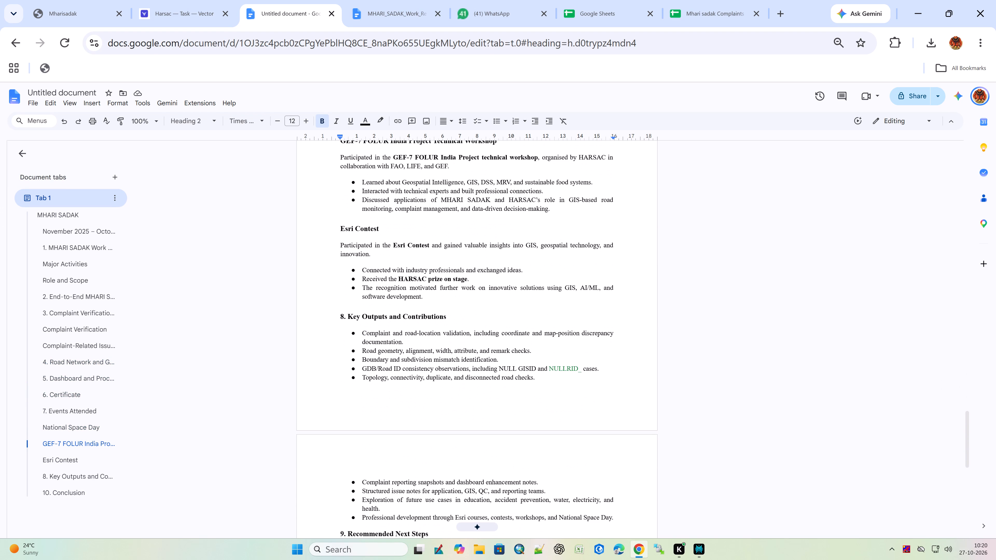
{"action": "scroll", "coordinate": [447, 378], "scroll_direction": "down", "scroll_amount": 5}
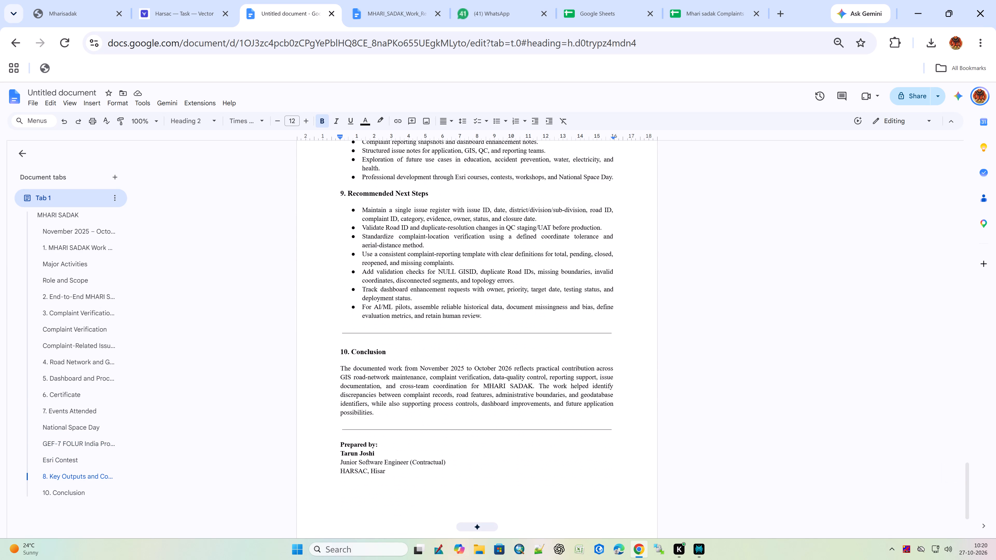
{"action": "left_click", "coordinate": [577, 456]}
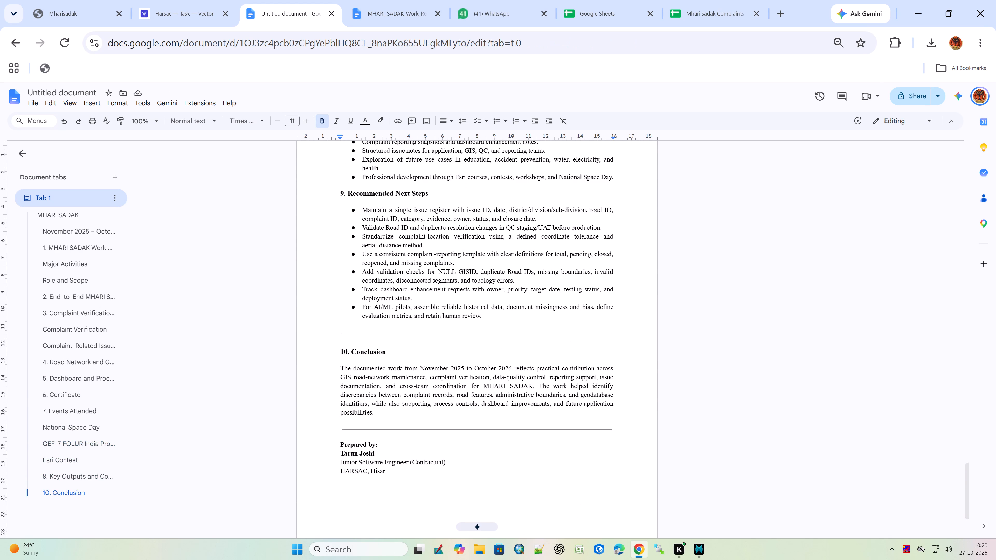
{"action": "key", "text": "Tab"}
{"action": "key", "text": "Tab"}
{"action": "key", "text": "Tab"}
{"action": "key", "text": "Tab"}
{"action": "key", "text": "Tab"}
{"action": "key", "text": "Tab"}
{"action": "key", "text": "Tab"}
Add nine tab spaces after "Prepared by:" in the sign-off block.
{"action": "left_click", "coordinate": [397, 449]}
{"action": "key", "text": "Tab"}
{"action": "key", "text": "Tab"}
{"action": "key", "text": "Tab"}
{"action": "key", "text": "Tab"}
{"action": "key", "text": "Tab"}
{"action": "key", "text": "Tab"}
{"action": "key", "text": "Tab"}
{"action": "key", "text": "Tab"}
{"action": "key", "text": "Tab"}
Delete the 9. Recommended Next Steps heading with its seven bullets and the leftover empty bullet above the Conclusion divider.
{"action": "scroll", "coordinate": [435, 414], "scroll_direction": "up", "scroll_amount": 1}
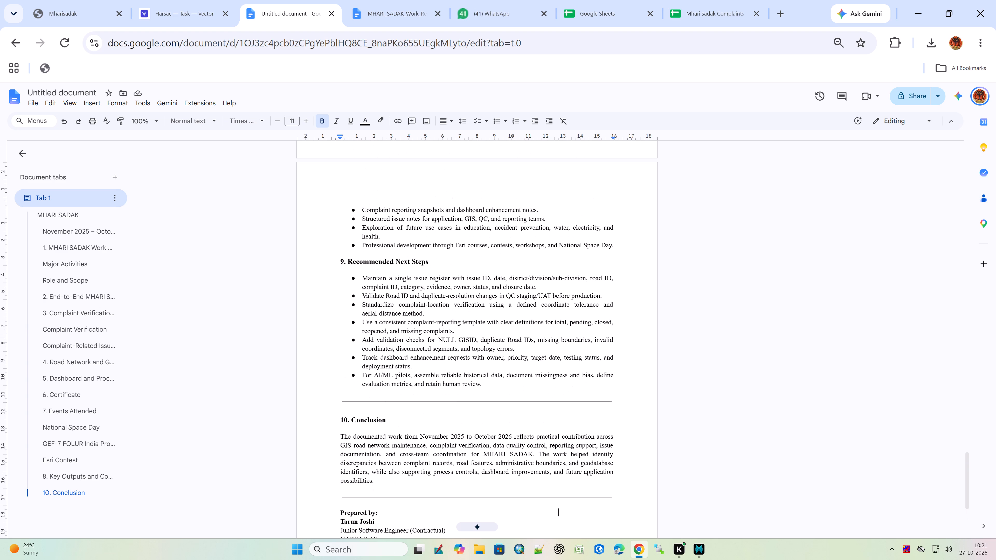
{"action": "left_click_drag", "start_coordinate": [539, 387], "coordinate": [296, 281]}
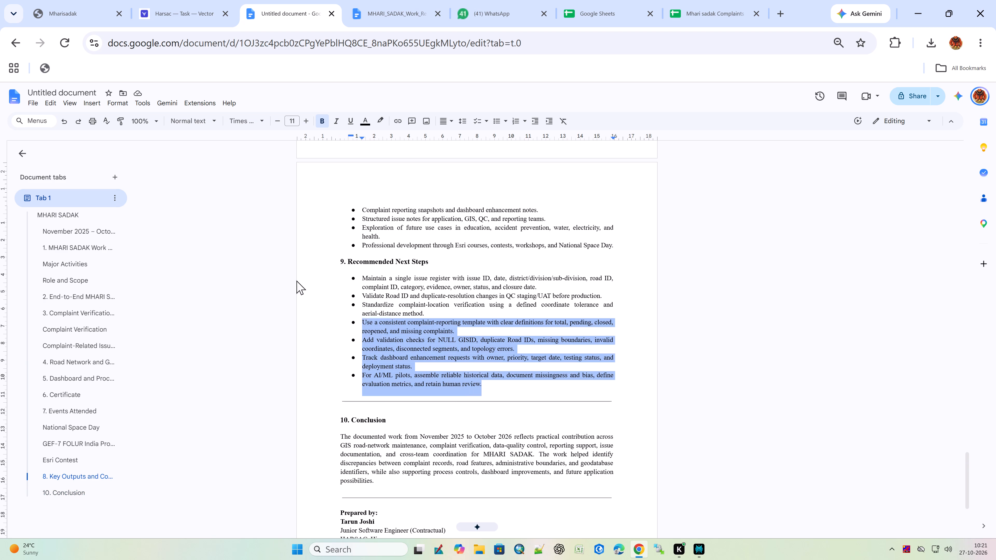
{"action": "left_click_drag", "start_coordinate": [296, 281], "coordinate": [297, 267]}
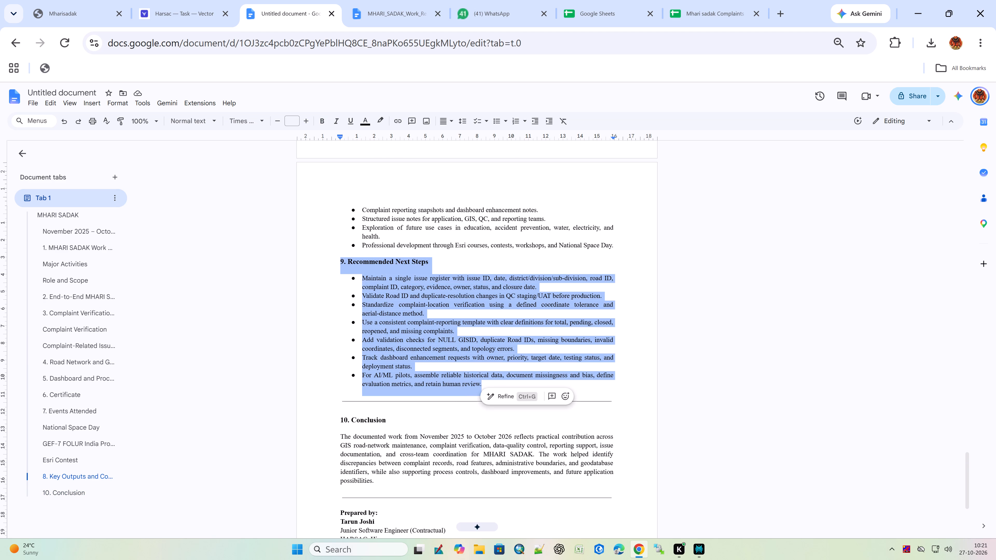
{"action": "key", "text": "BackSpace"}
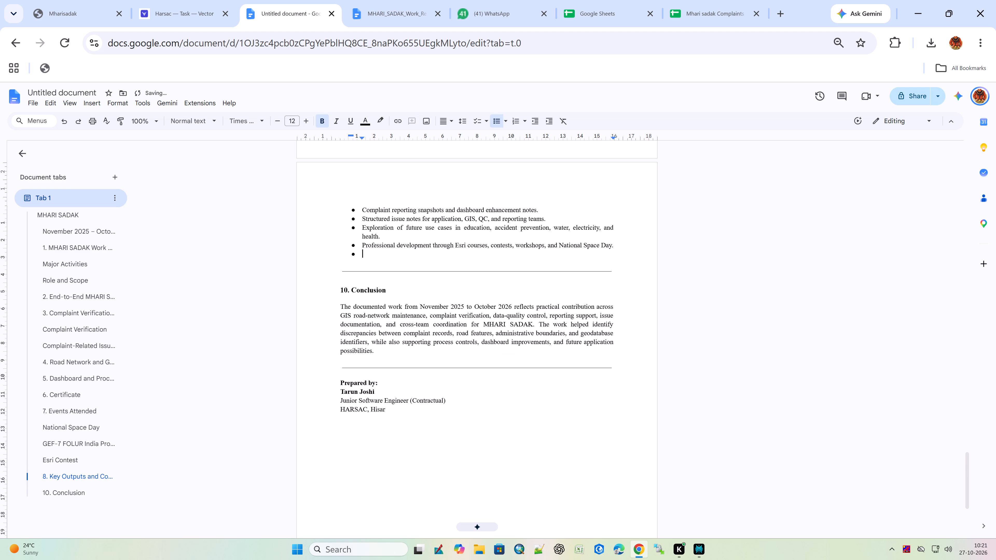
{"action": "key", "text": "BackSpace"}
{"action": "key", "text": "BackSpace"}
{"action": "key", "text": "BackSpace"}
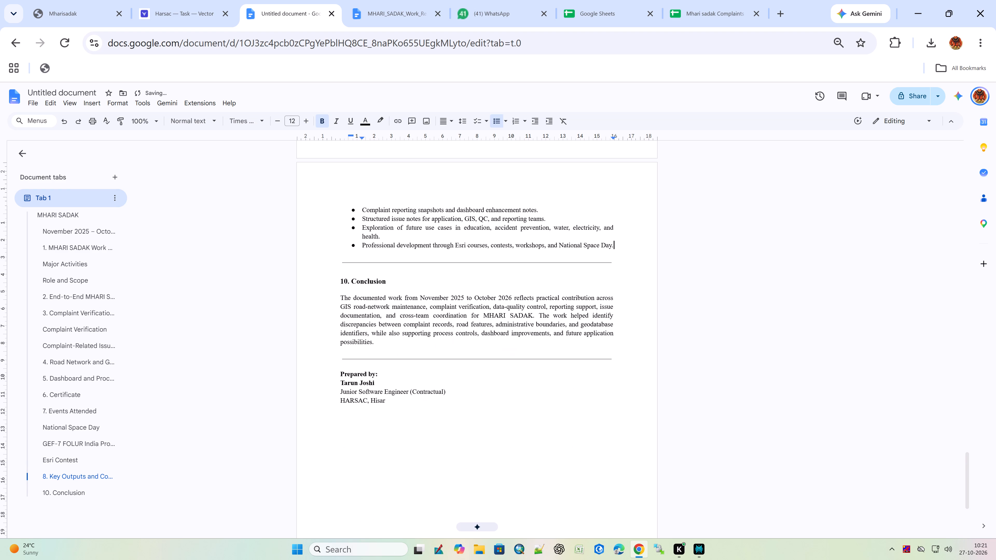
Renumber the Conclusion heading as 9.
{"action": "scroll", "coordinate": [427, 301], "scroll_direction": "up", "scroll_amount": 7}
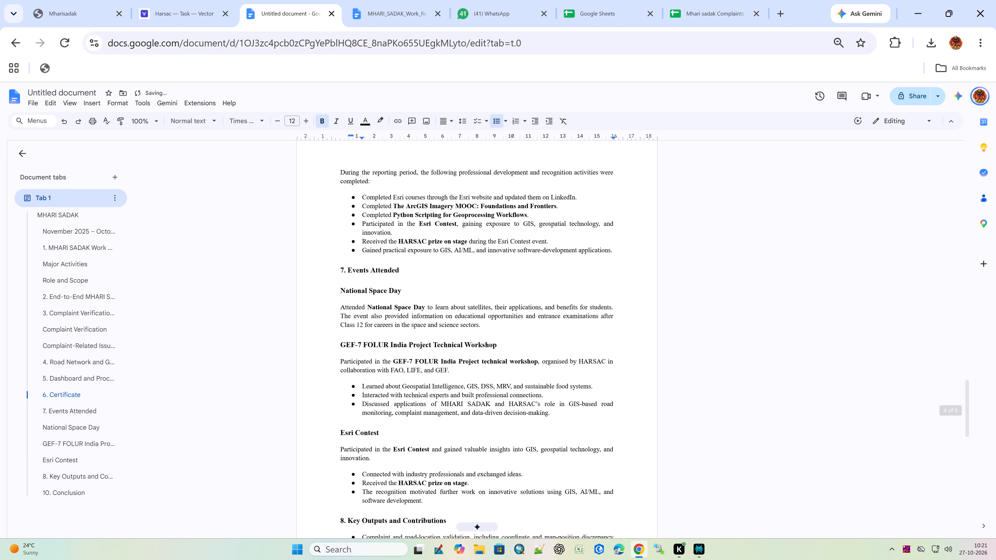
{"action": "scroll", "coordinate": [427, 301], "scroll_direction": "up", "scroll_amount": 2}
{"action": "scroll", "coordinate": [427, 301], "scroll_direction": "down", "scroll_amount": 5}
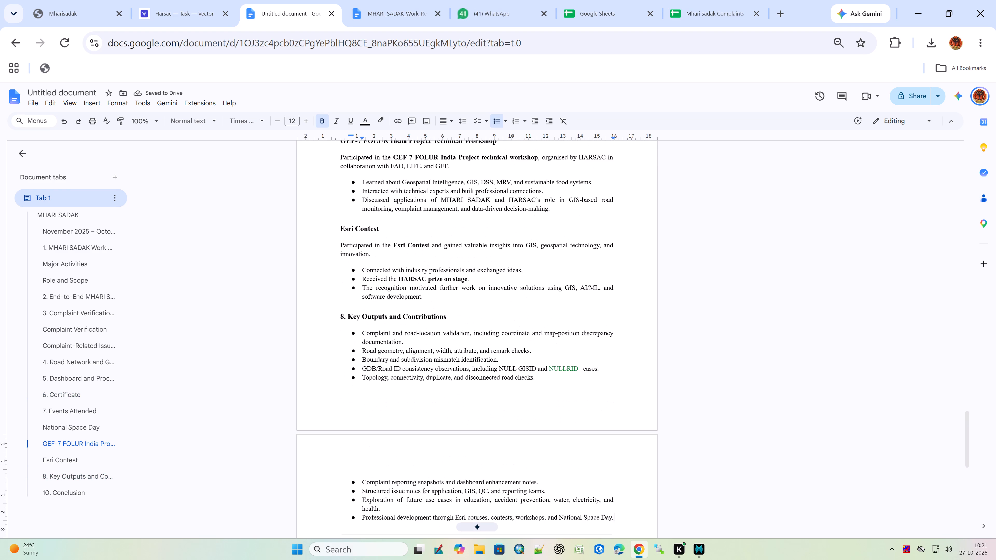
{"action": "scroll", "coordinate": [429, 302], "scroll_direction": "down", "scroll_amount": 6}
{"action": "scroll", "coordinate": [430, 302], "scroll_direction": "up", "scroll_amount": 6}
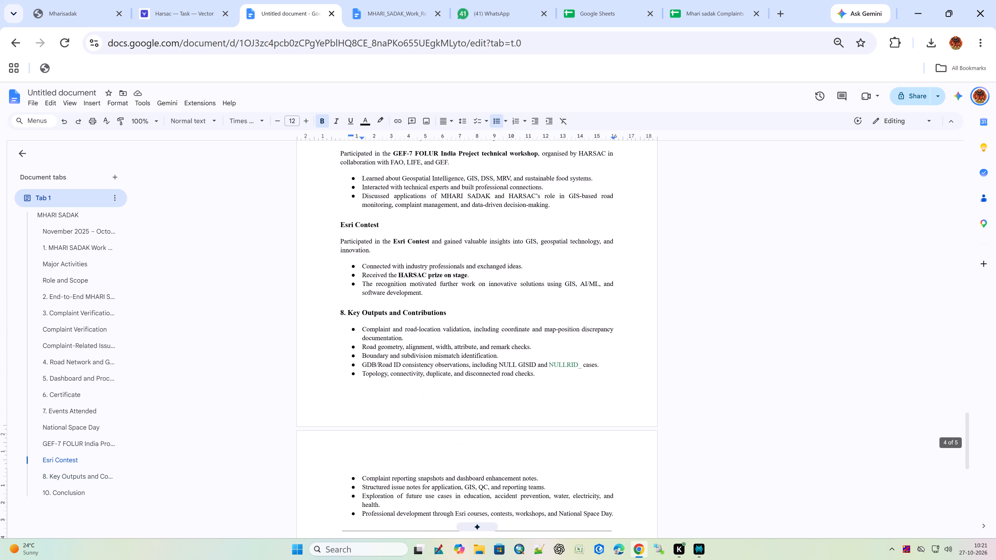
{"action": "scroll", "coordinate": [430, 302], "scroll_direction": "down", "scroll_amount": 4}
{"action": "scroll", "coordinate": [430, 302], "scroll_direction": "up", "scroll_amount": 3}
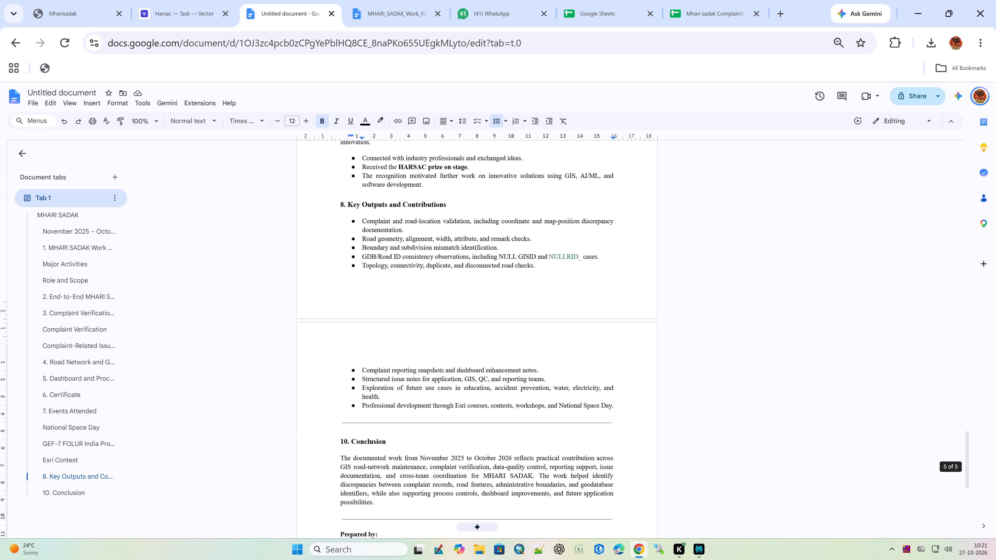
{"action": "scroll", "coordinate": [430, 302], "scroll_direction": "down", "scroll_amount": 2}
{"action": "left_click_drag", "start_coordinate": [349, 350], "coordinate": [347, 349]}
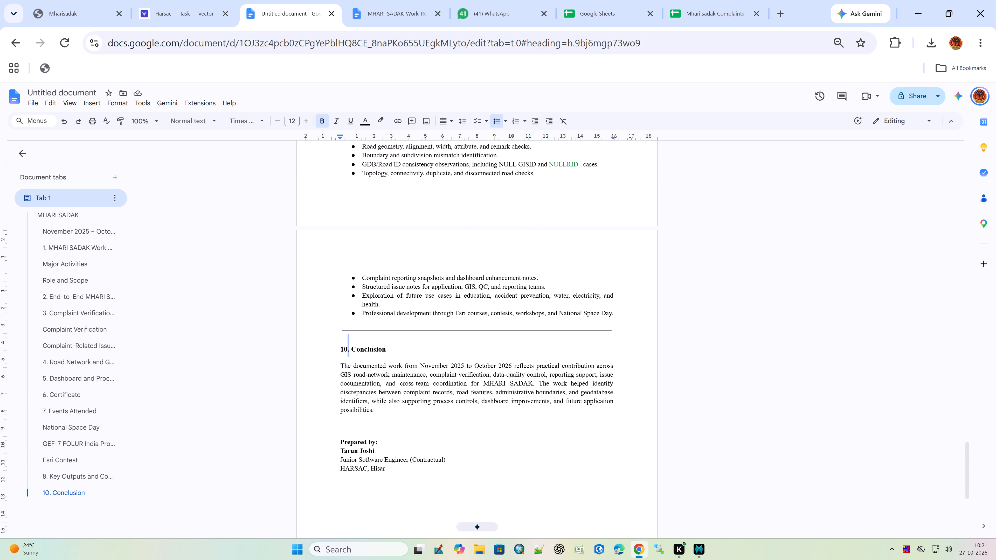
{"action": "left_click_drag", "start_coordinate": [347, 349], "coordinate": [342, 349]}
{"action": "left_click", "coordinate": [343, 349]}
{"action": "left_click_drag", "start_coordinate": [346, 349], "coordinate": [339, 351]}
{"action": "key", "text": "9"}
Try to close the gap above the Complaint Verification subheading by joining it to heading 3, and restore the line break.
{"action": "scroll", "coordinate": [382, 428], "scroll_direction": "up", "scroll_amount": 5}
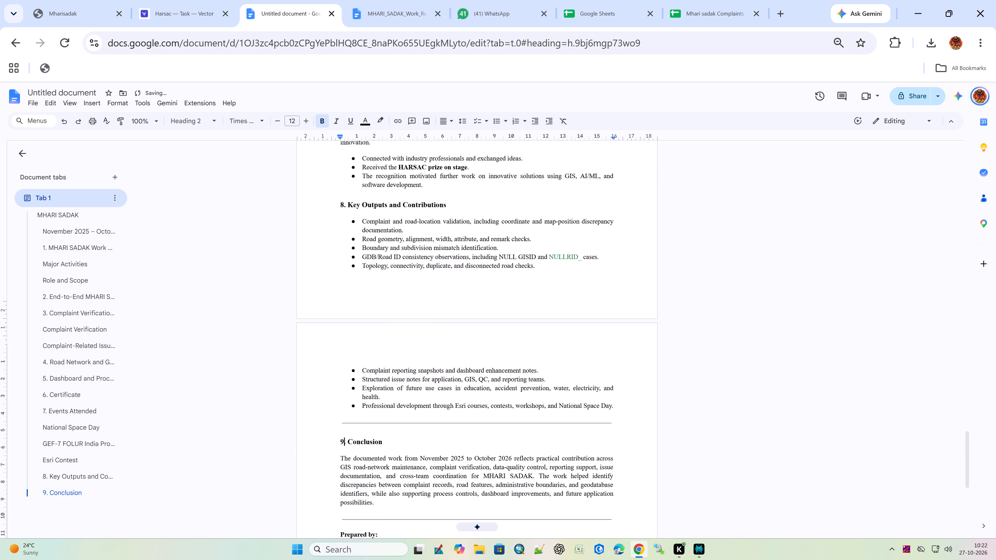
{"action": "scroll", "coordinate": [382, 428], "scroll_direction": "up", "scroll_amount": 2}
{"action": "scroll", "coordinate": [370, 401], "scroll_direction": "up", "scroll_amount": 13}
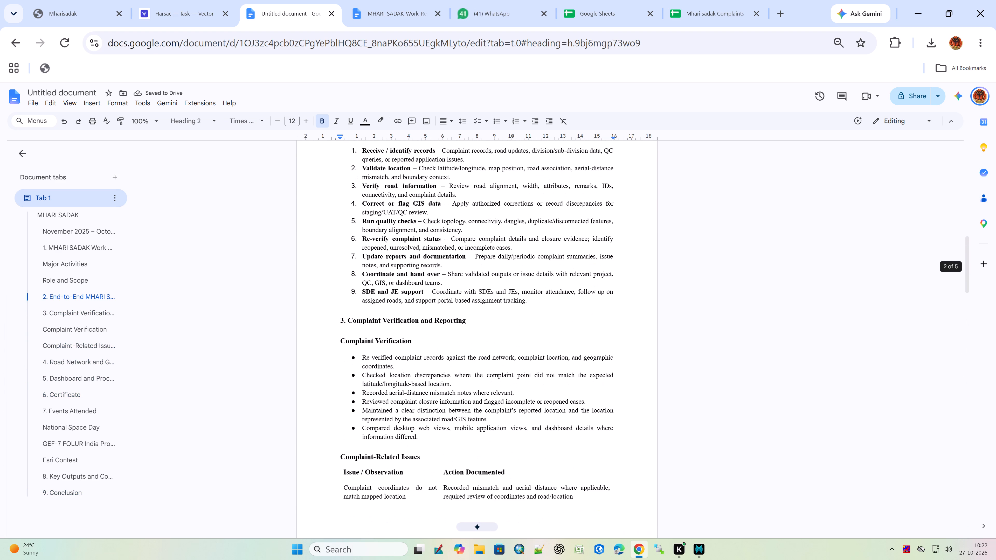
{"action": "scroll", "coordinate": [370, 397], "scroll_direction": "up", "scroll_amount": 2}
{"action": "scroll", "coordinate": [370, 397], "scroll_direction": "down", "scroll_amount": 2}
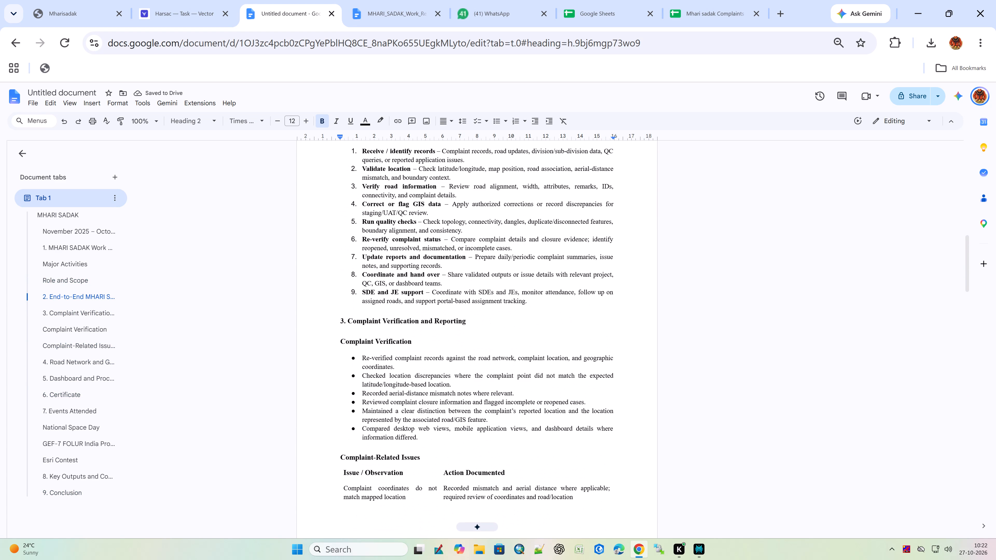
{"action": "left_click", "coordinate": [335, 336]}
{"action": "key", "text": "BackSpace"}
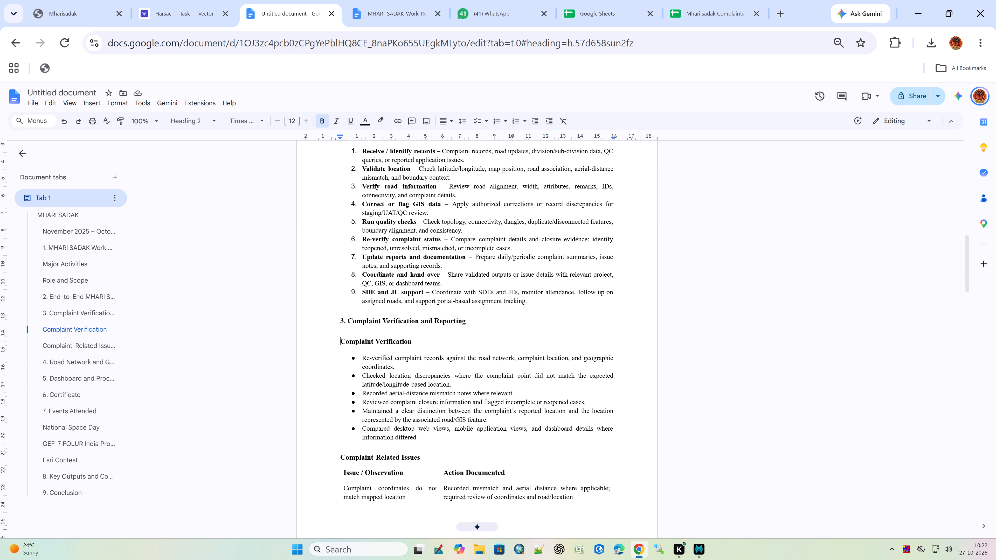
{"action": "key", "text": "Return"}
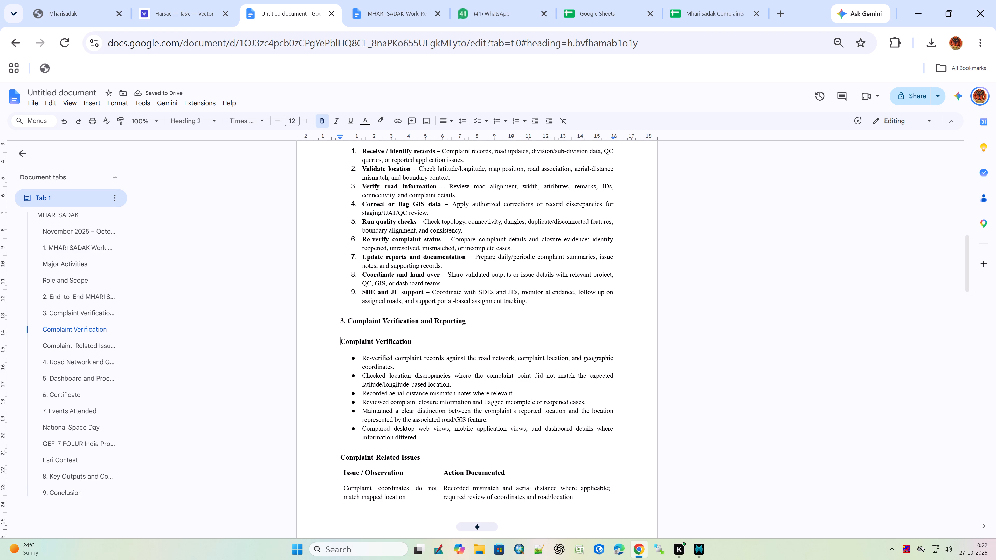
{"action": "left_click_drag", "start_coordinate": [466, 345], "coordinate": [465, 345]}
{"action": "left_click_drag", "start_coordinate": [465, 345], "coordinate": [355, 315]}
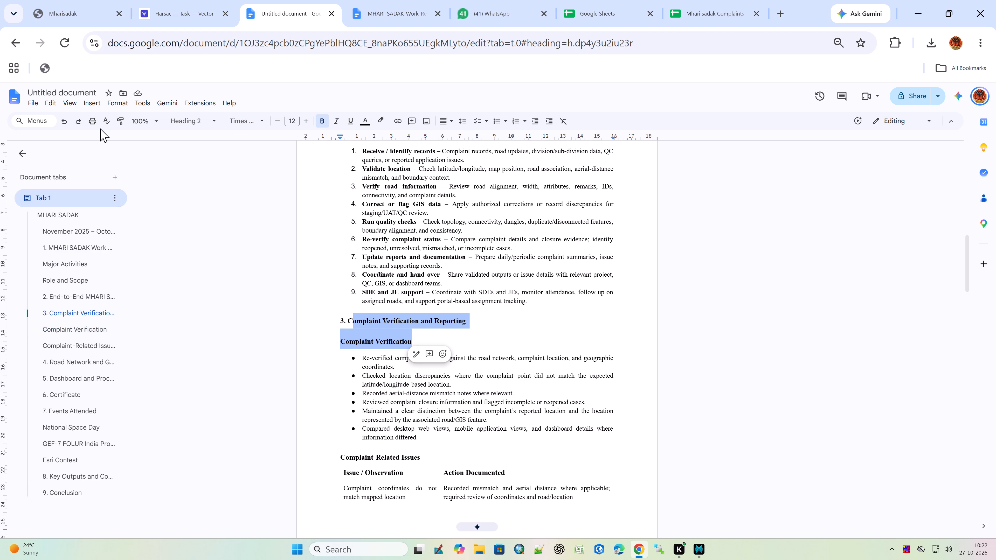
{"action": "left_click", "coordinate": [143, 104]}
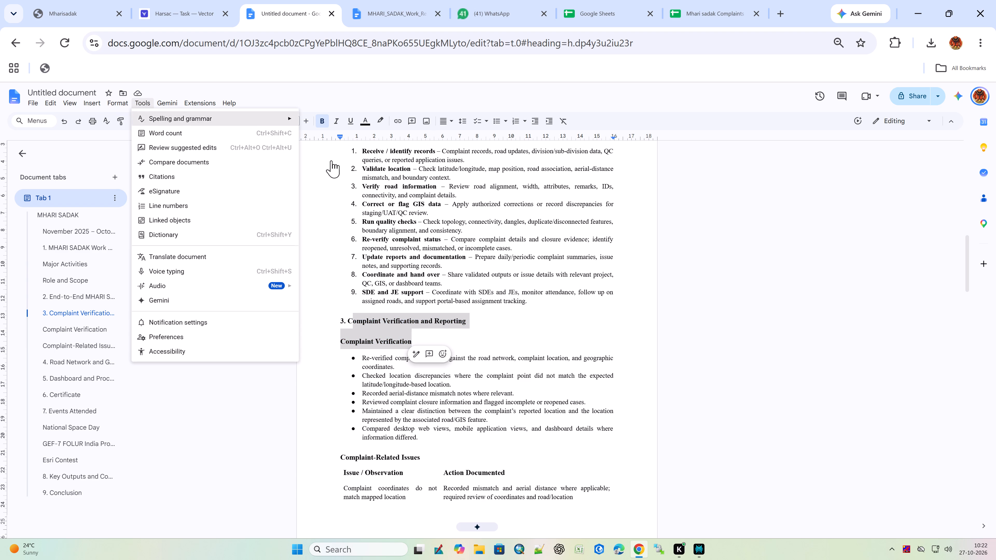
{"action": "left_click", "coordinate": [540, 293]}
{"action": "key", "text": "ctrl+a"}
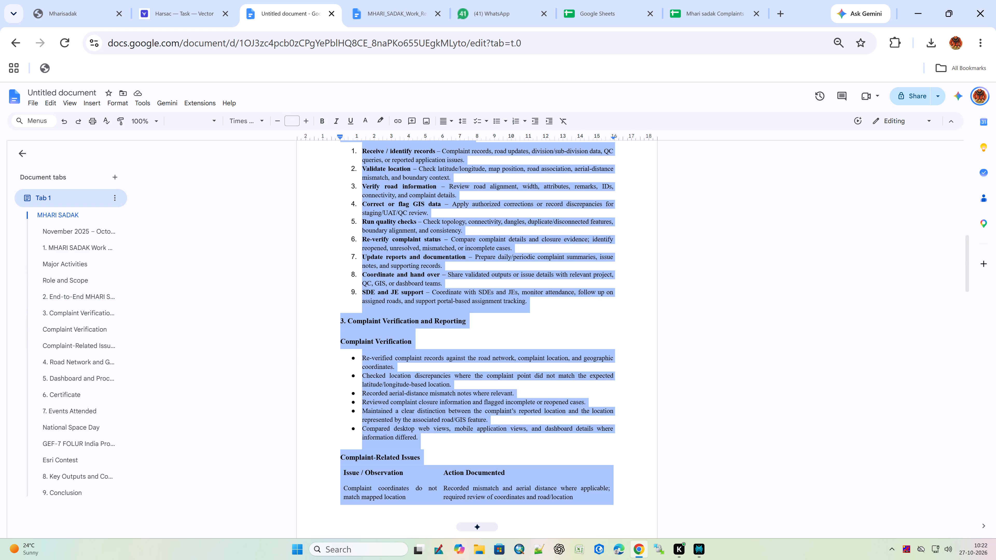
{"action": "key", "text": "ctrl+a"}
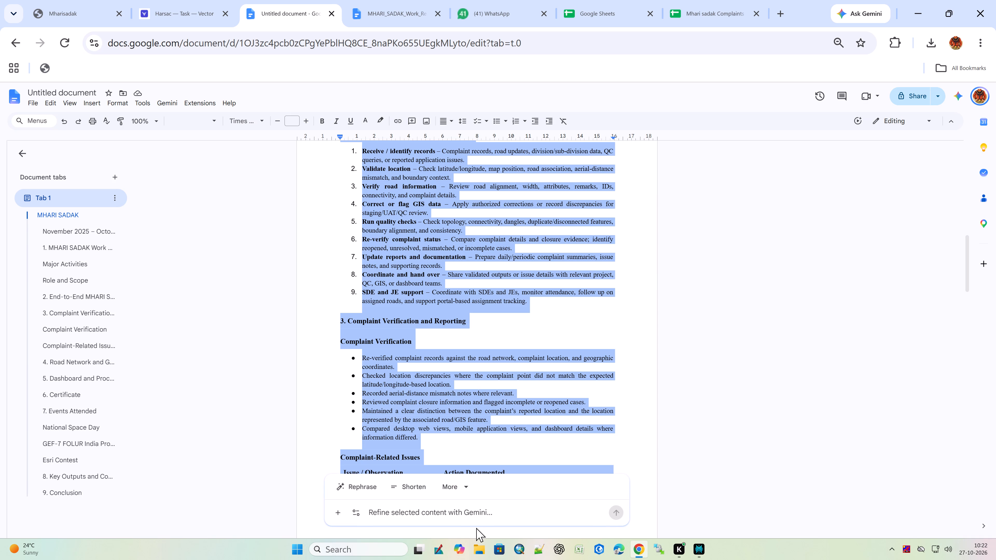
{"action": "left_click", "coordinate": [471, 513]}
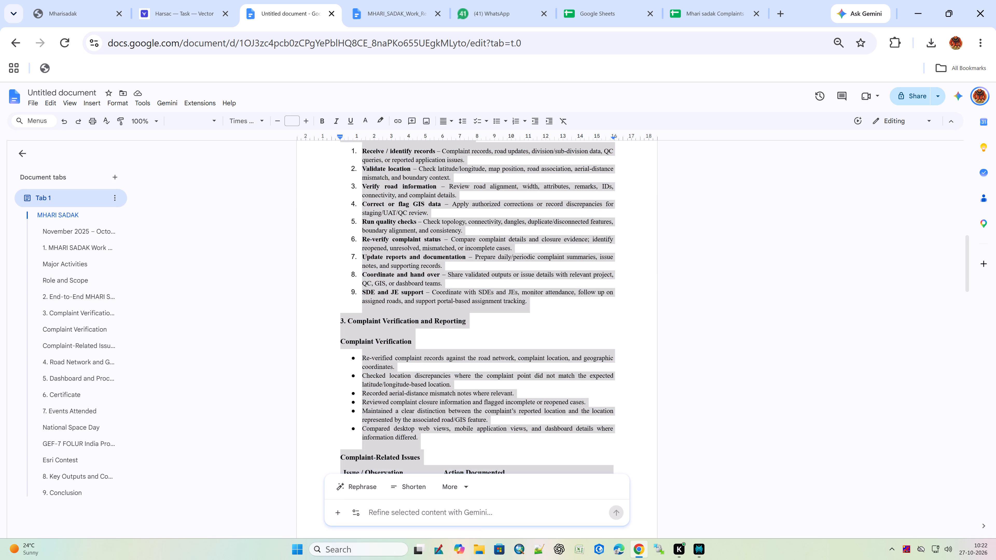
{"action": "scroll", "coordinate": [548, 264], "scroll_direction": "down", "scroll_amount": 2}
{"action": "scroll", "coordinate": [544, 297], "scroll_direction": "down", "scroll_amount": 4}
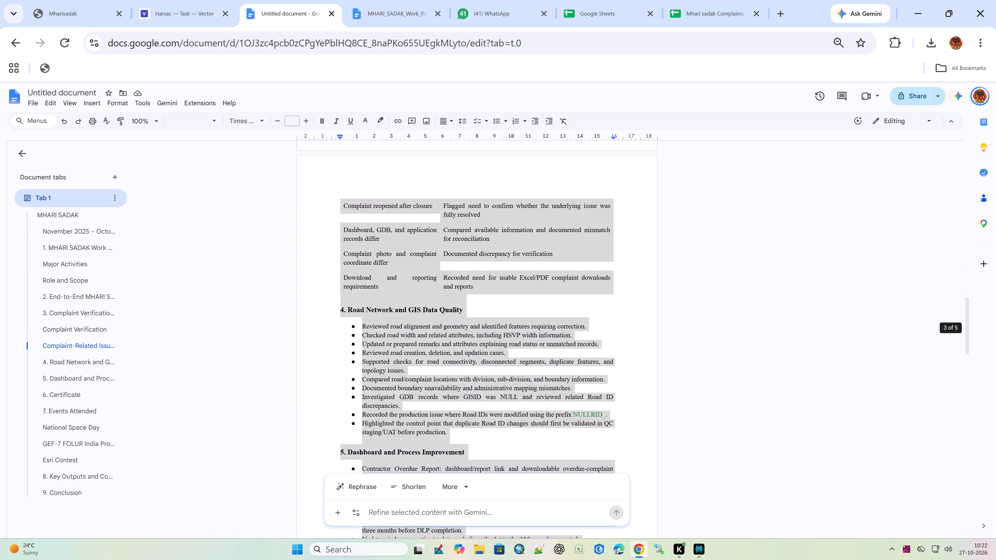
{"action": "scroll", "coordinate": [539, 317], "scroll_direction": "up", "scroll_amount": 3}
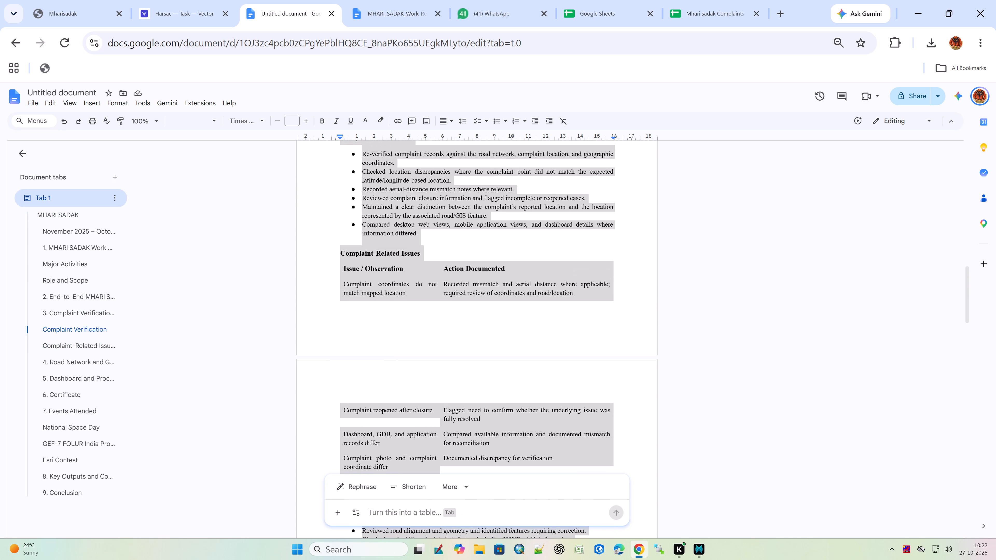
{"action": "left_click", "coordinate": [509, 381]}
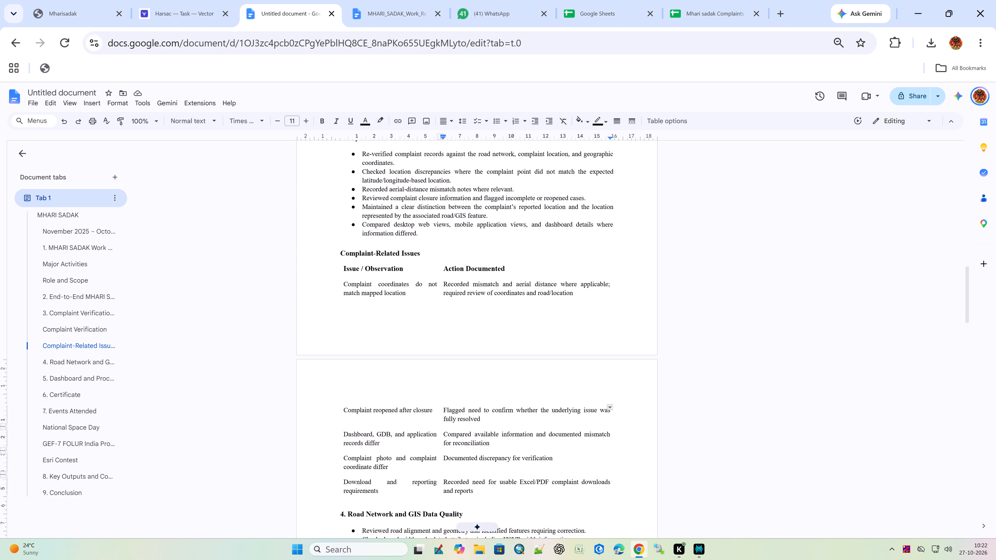
Delete the bullet about receiving the HARSAC prize on stage from the 6. Certificate section.
{"action": "scroll", "coordinate": [420, 352], "scroll_direction": "down", "scroll_amount": 5}
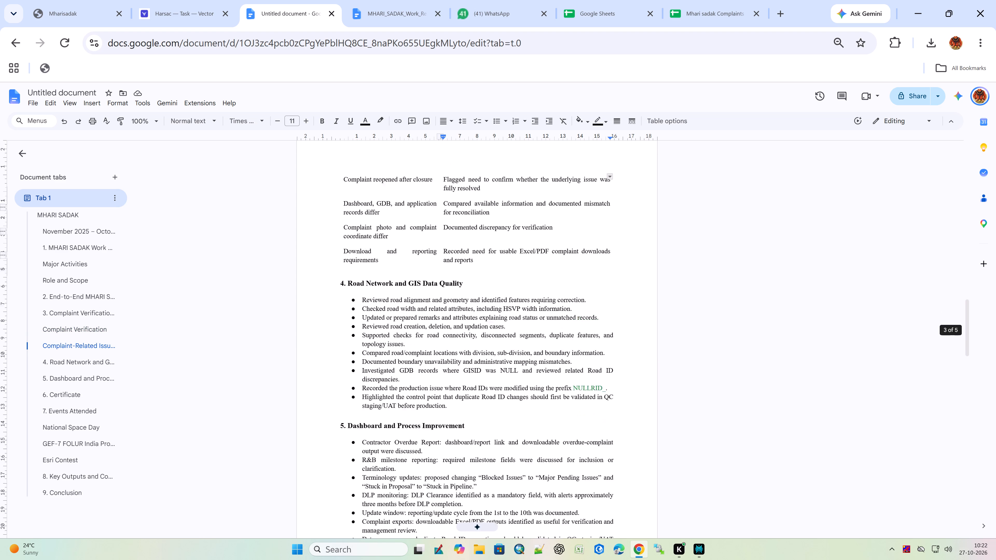
{"action": "scroll", "coordinate": [420, 352], "scroll_direction": "down", "scroll_amount": 4}
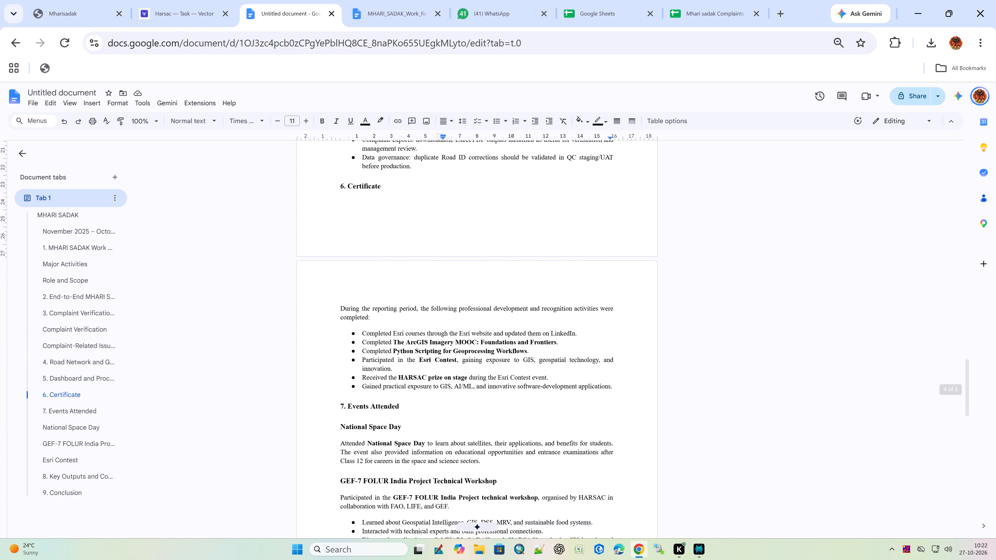
{"action": "left_click_drag", "start_coordinate": [575, 375], "coordinate": [338, 374]}
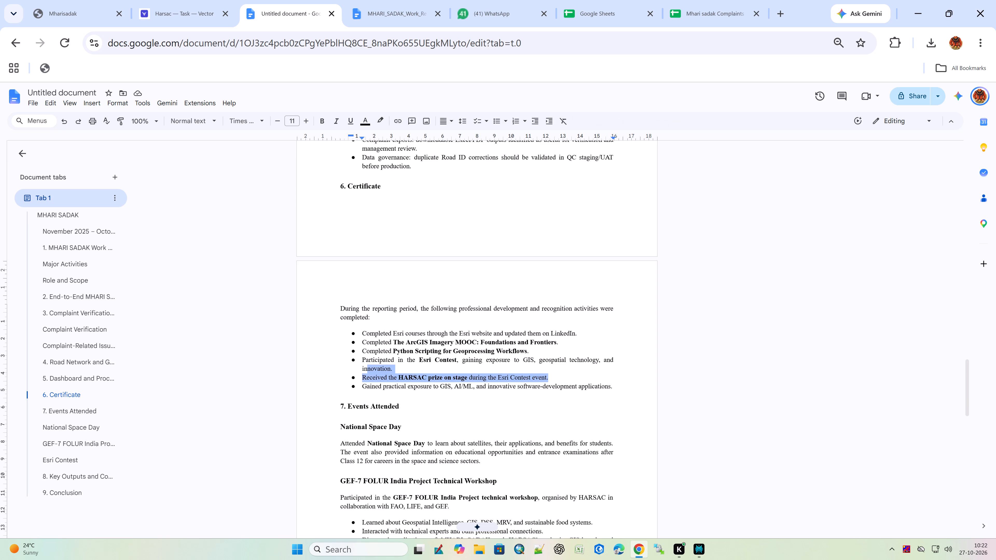
{"action": "left_click_drag", "start_coordinate": [338, 374], "coordinate": [281, 380]}
{"action": "key", "text": "BackSpace"}
{"action": "key", "text": "BackSpace"}
{"action": "key", "text": "BackSpace"}
{"action": "key", "text": "BackSpace"}
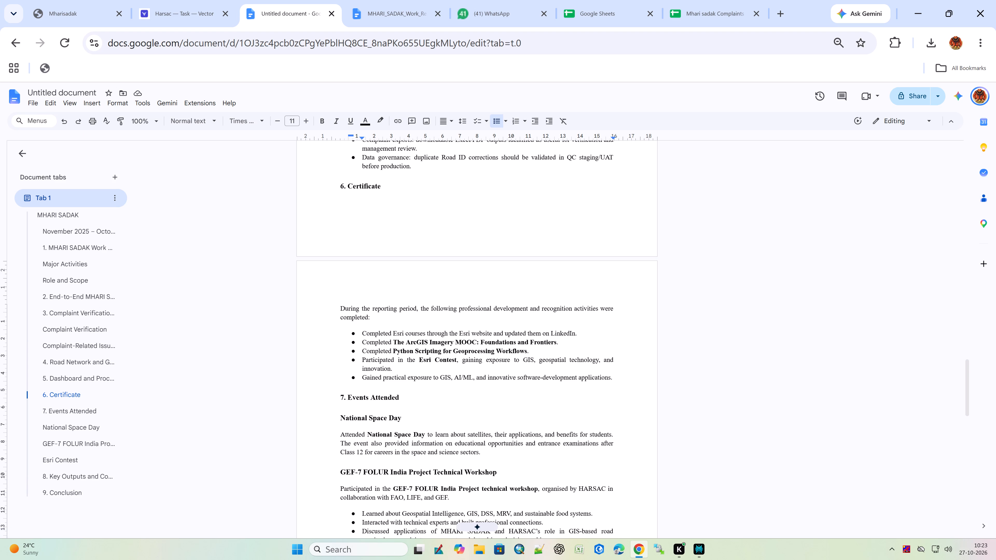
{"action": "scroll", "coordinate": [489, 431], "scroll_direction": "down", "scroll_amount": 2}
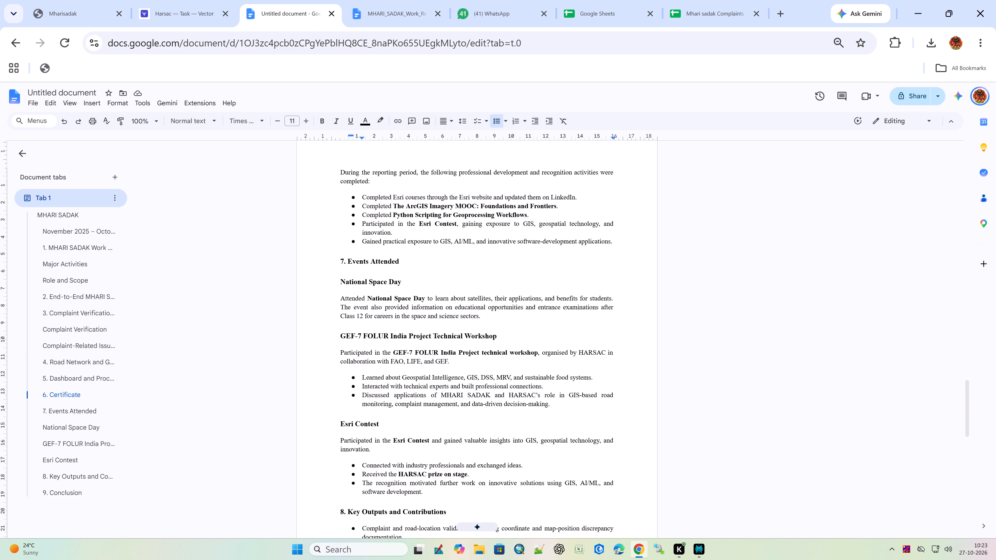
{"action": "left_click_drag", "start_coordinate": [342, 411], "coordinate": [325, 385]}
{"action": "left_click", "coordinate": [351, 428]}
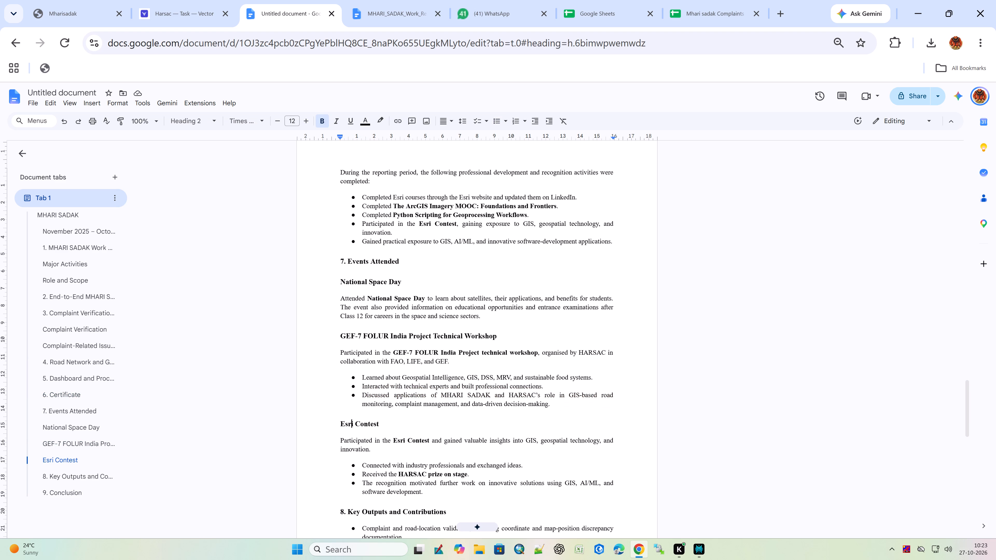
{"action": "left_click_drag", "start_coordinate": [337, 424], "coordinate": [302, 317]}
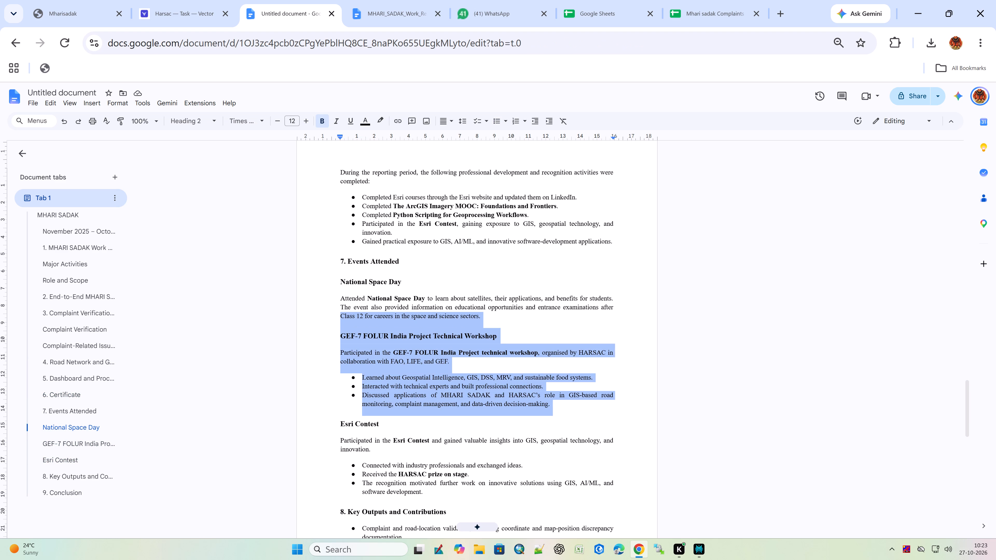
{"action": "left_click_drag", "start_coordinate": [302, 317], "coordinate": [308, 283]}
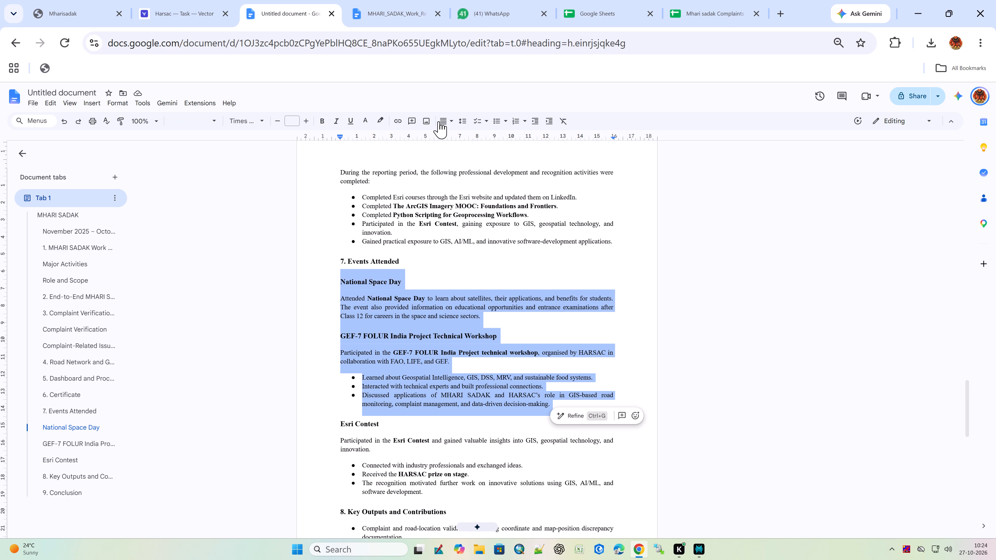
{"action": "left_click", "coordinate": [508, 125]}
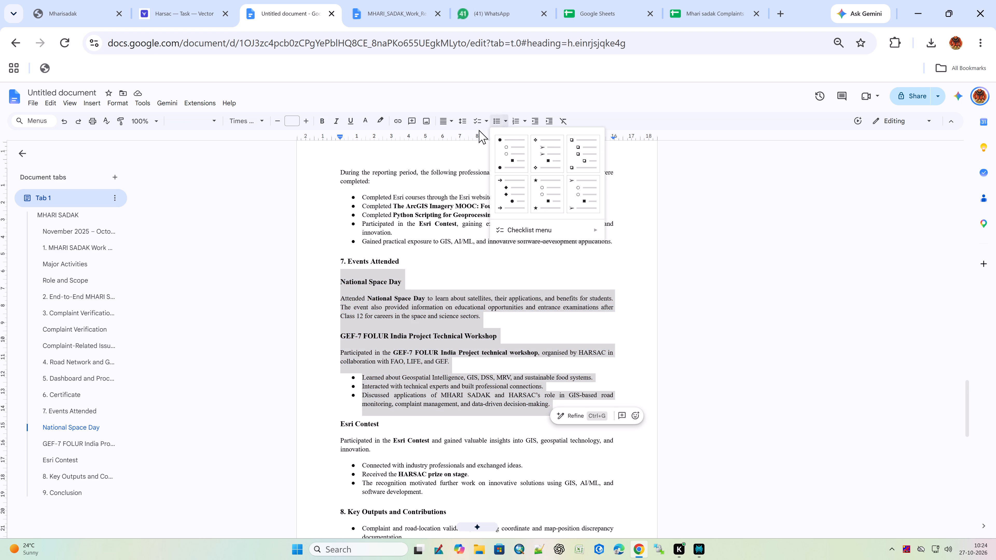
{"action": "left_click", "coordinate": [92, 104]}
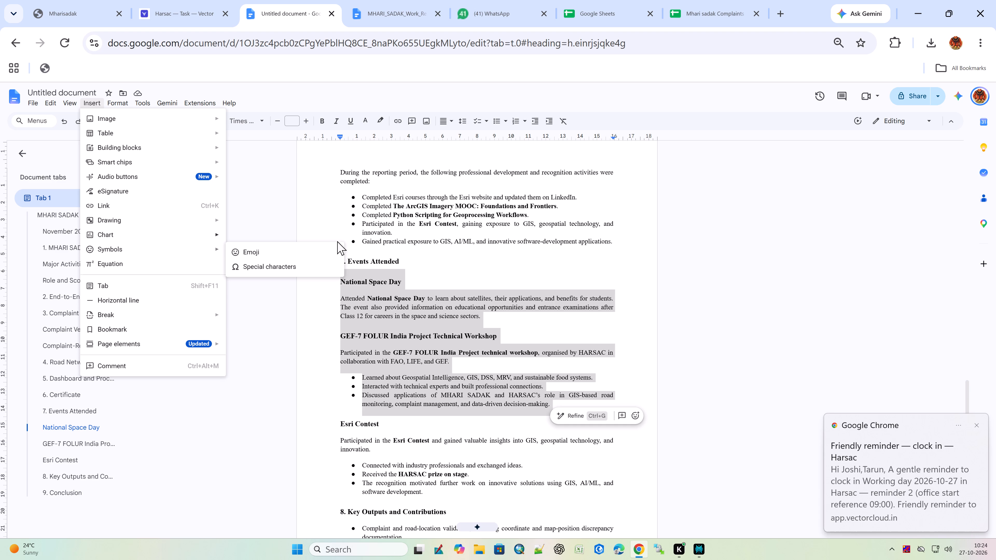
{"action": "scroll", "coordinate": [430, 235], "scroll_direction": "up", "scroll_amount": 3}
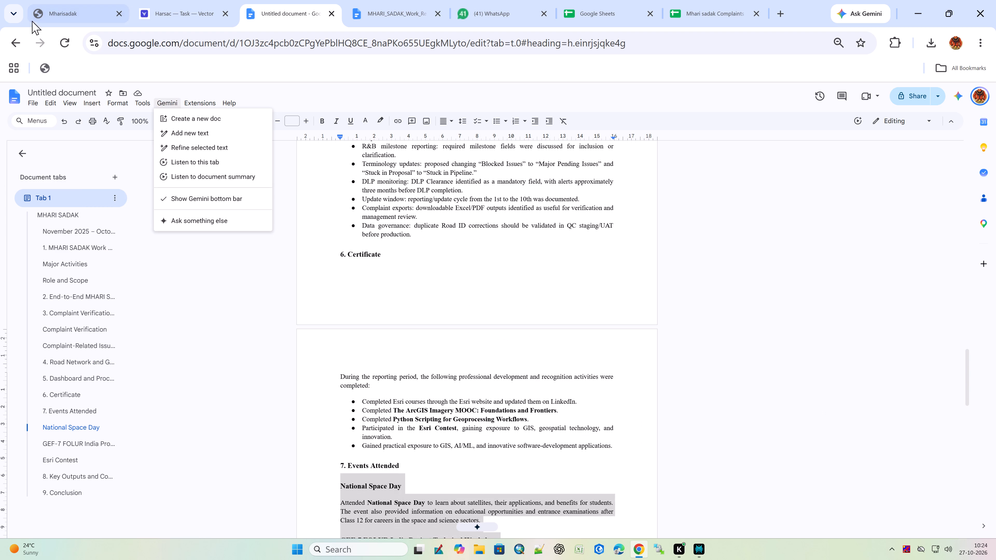
Switch to the Mhari Sadak portal and check the status of the downloaded complaint reports.
{"action": "left_click", "coordinate": [86, 0]}
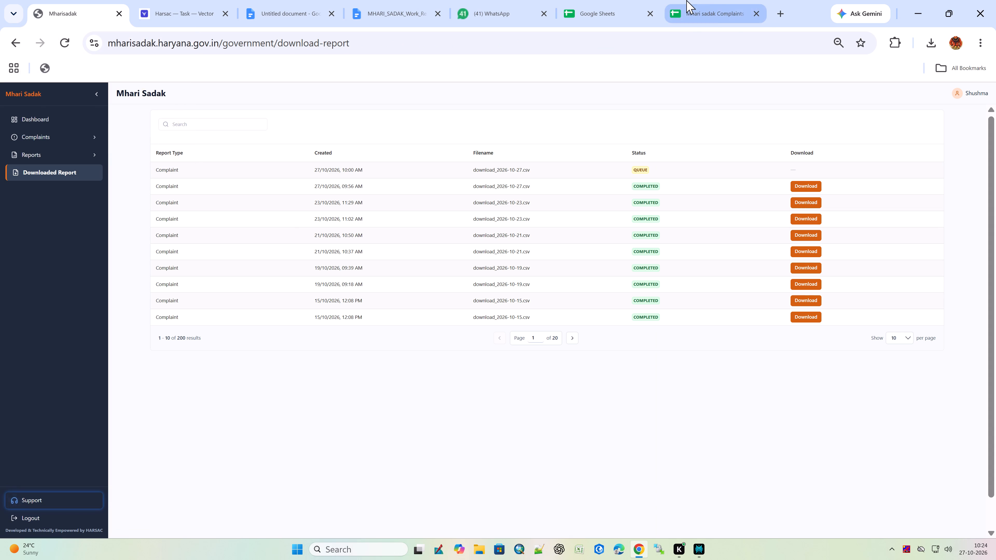
Switch to the Mhari sadak Complaints 2026 spreadsheet and select the first empty S.No. cell below the last complaint in the October 2026 sheet.
{"action": "left_click", "coordinate": [686, 0]}
{"action": "left_click", "coordinate": [929, 527]}
{"action": "left_click", "coordinate": [935, 529]}
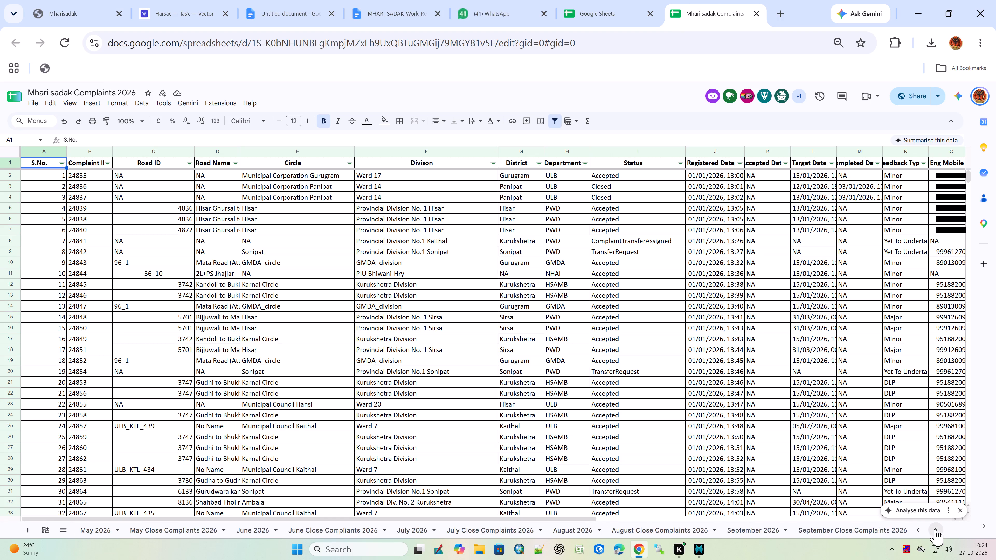
{"action": "left_click", "coordinate": [873, 535]}
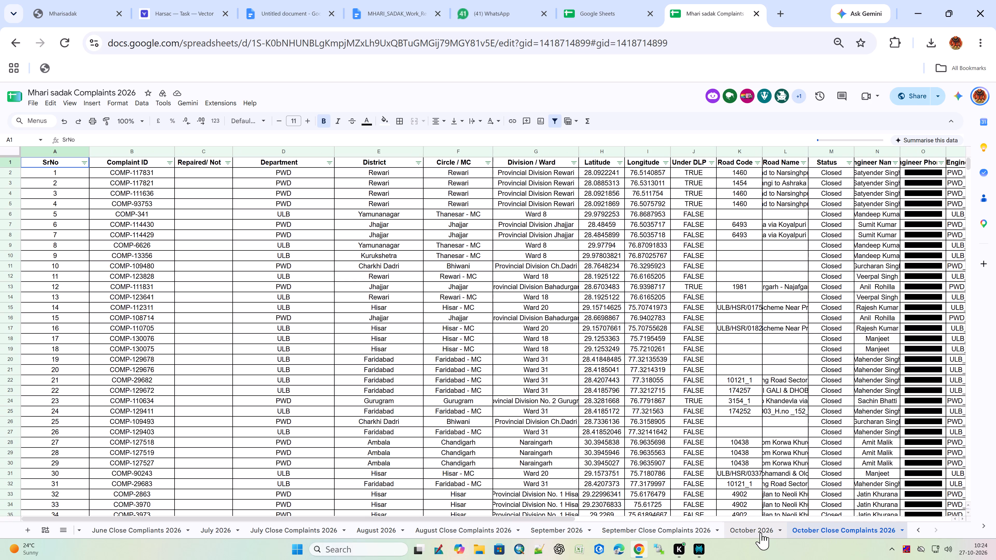
{"action": "left_click", "coordinate": [761, 533]}
{"action": "left_click", "coordinate": [972, 165]}
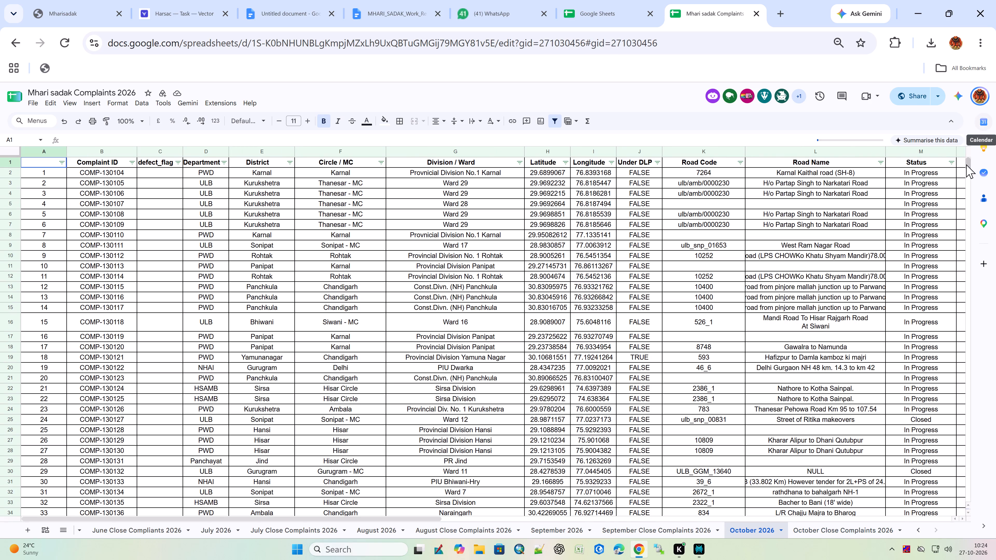
{"action": "left_click_drag", "start_coordinate": [966, 164], "coordinate": [956, 491]}
{"action": "scroll", "coordinate": [104, 282], "scroll_direction": "up", "scroll_amount": 20}
{"action": "scroll", "coordinate": [104, 282], "scroll_direction": "up", "scroll_amount": 5}
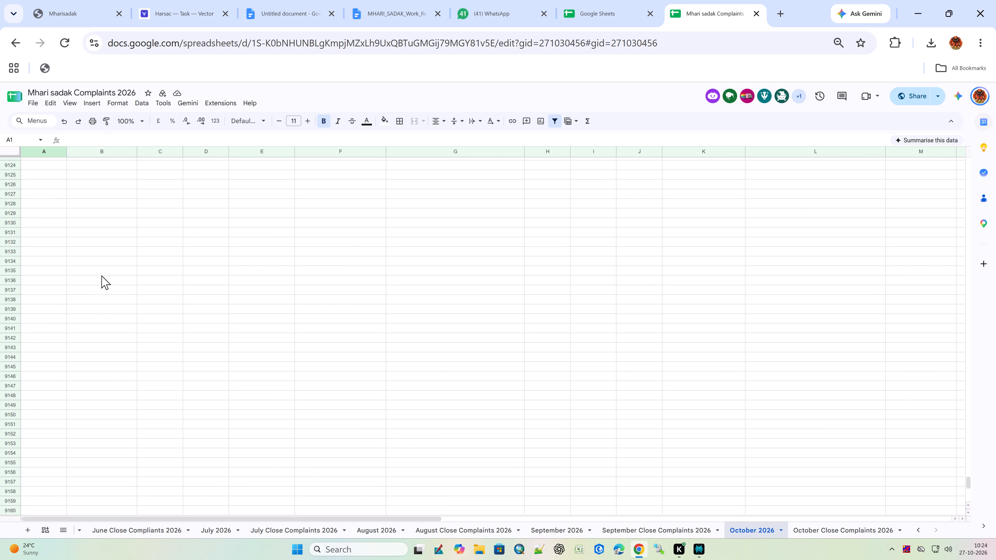
{"action": "scroll", "coordinate": [116, 269], "scroll_direction": "up", "scroll_amount": 5}
{"action": "scroll", "coordinate": [115, 269], "scroll_direction": "up", "scroll_amount": 16}
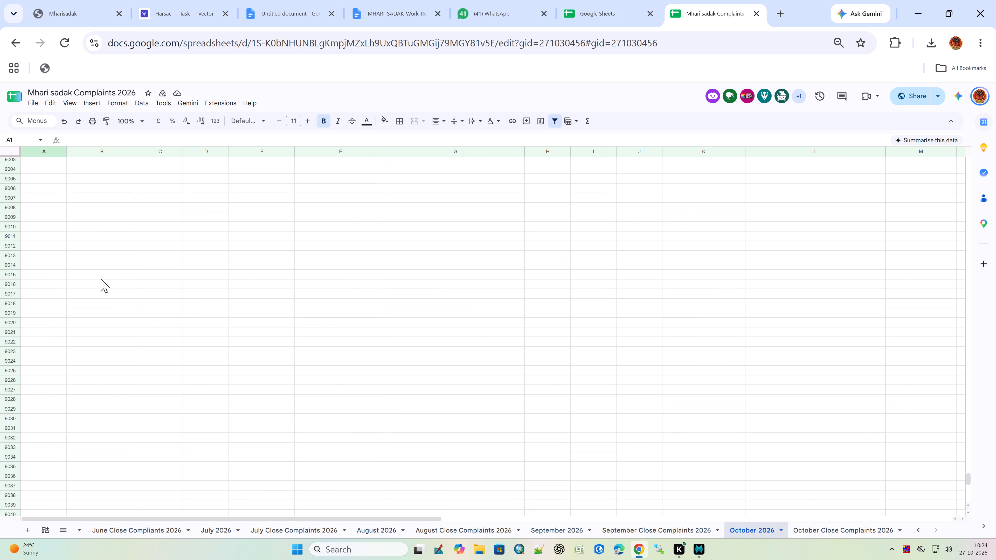
{"action": "scroll", "coordinate": [101, 279], "scroll_direction": "up", "scroll_amount": 20}
{"action": "scroll", "coordinate": [101, 279], "scroll_direction": "up", "scroll_amount": 19}
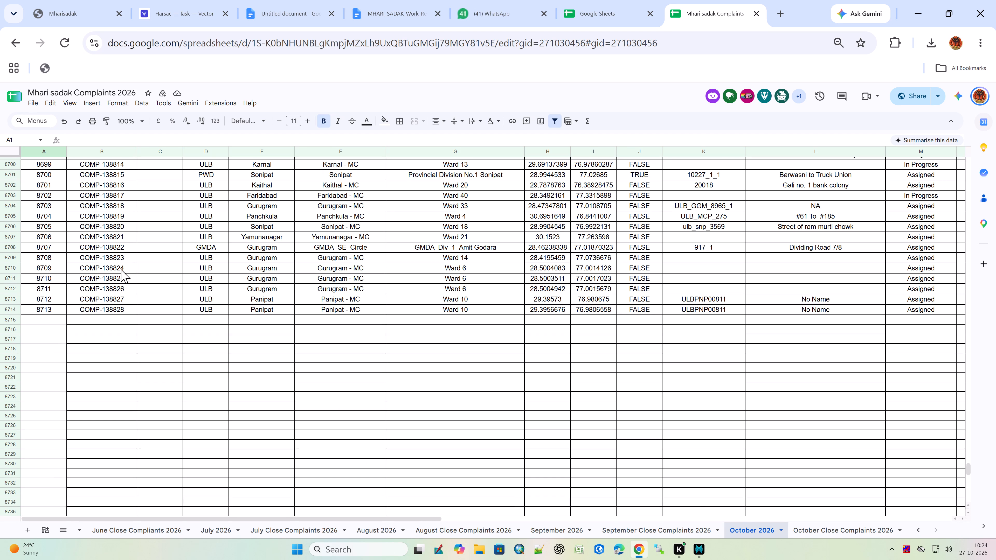
{"action": "left_click", "coordinate": [52, 321]}
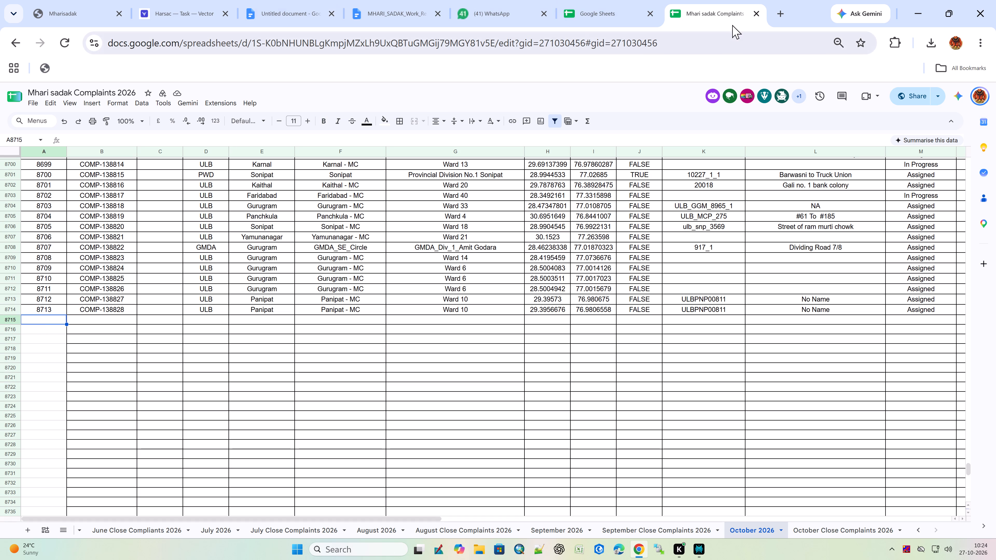
Switch to the Google Sheets home page and bring up the file options of the fifth recent spreadsheet.
{"action": "left_click", "coordinate": [635, 0]}
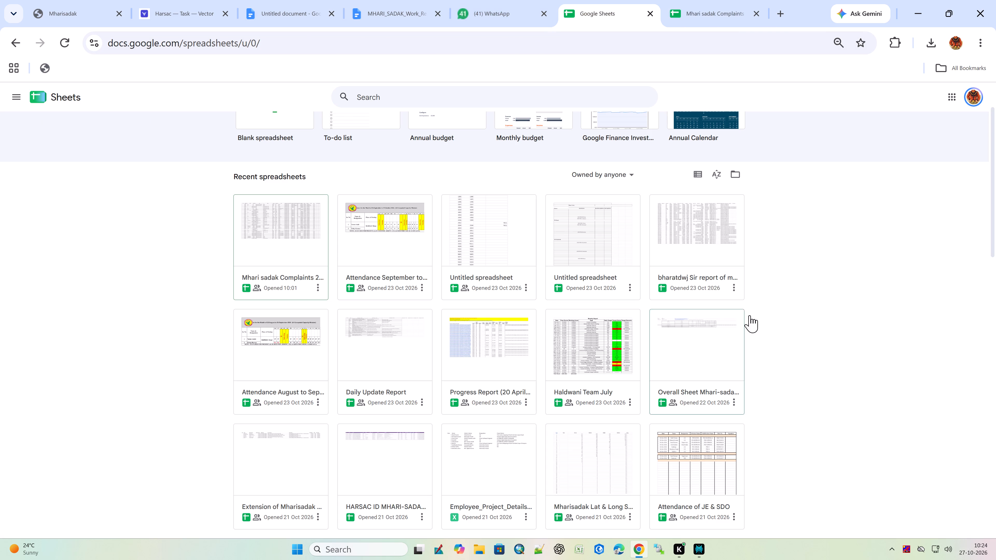
{"action": "left_click", "coordinate": [739, 289]}
{"action": "left_click", "coordinate": [721, 336]}
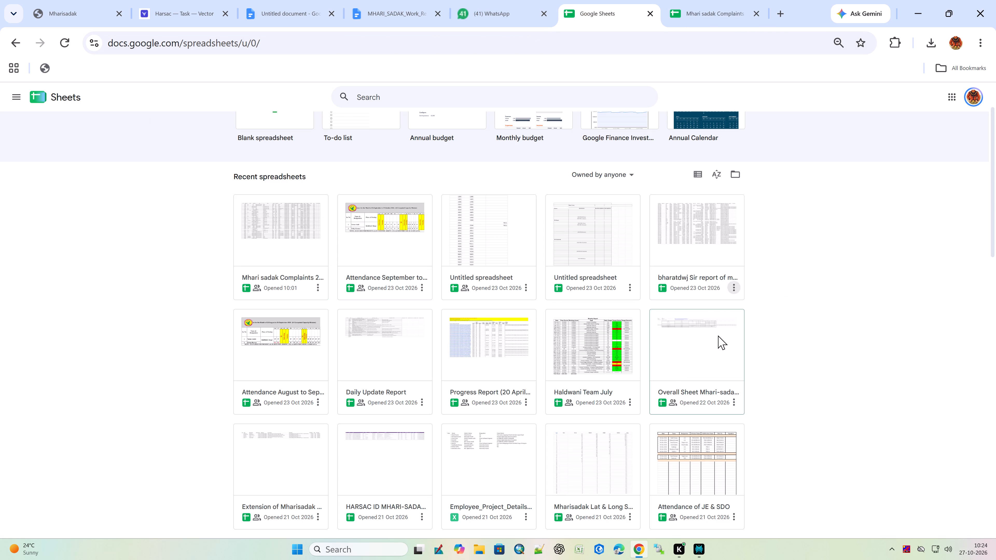
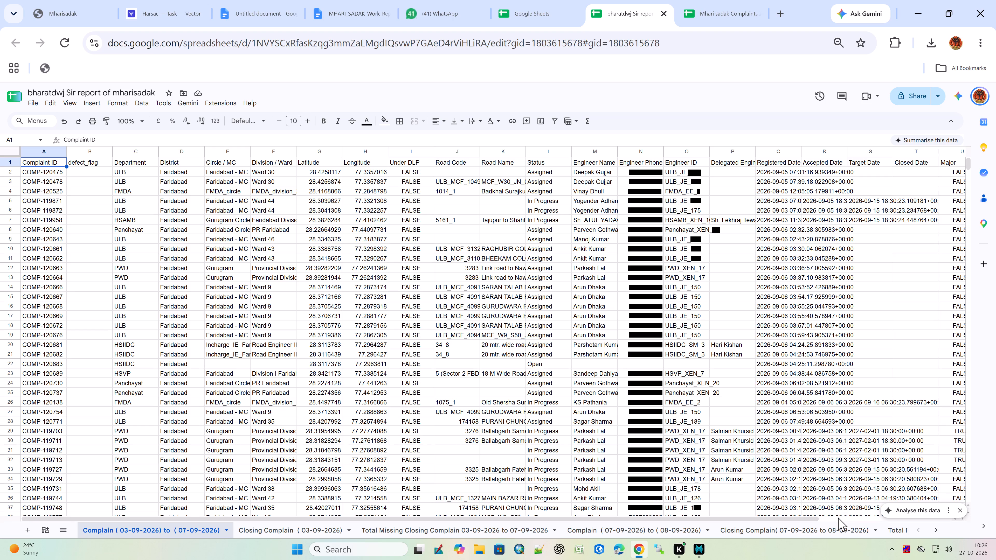
Add two blank sheets after the 19 OCT TO 21 OCT CLOSING sheet in the bharatdwj Sir report of mharisadak spreadsheet.
{"action": "left_click", "coordinate": [937, 527]}
{"action": "double_click", "coordinate": [935, 527]}
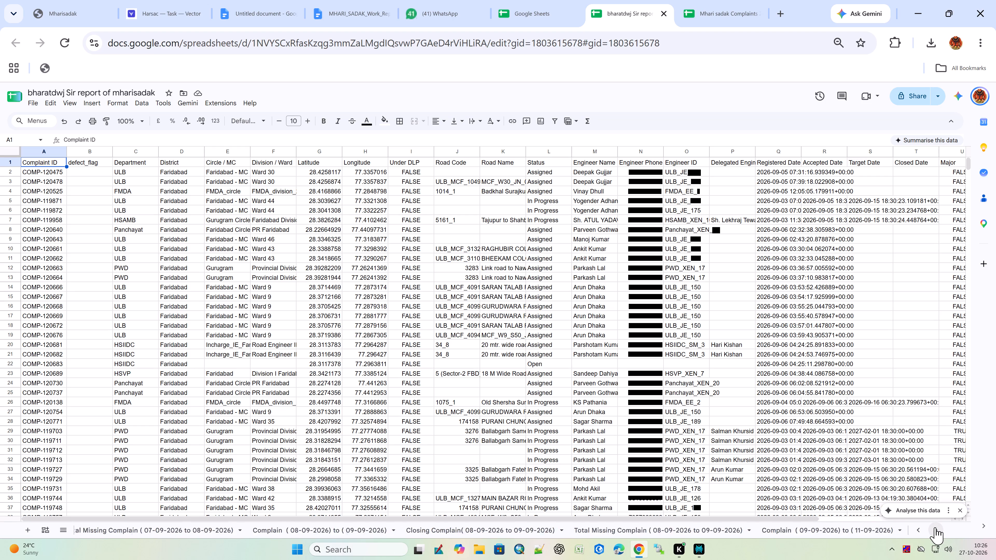
{"action": "left_click", "coordinate": [932, 527]}
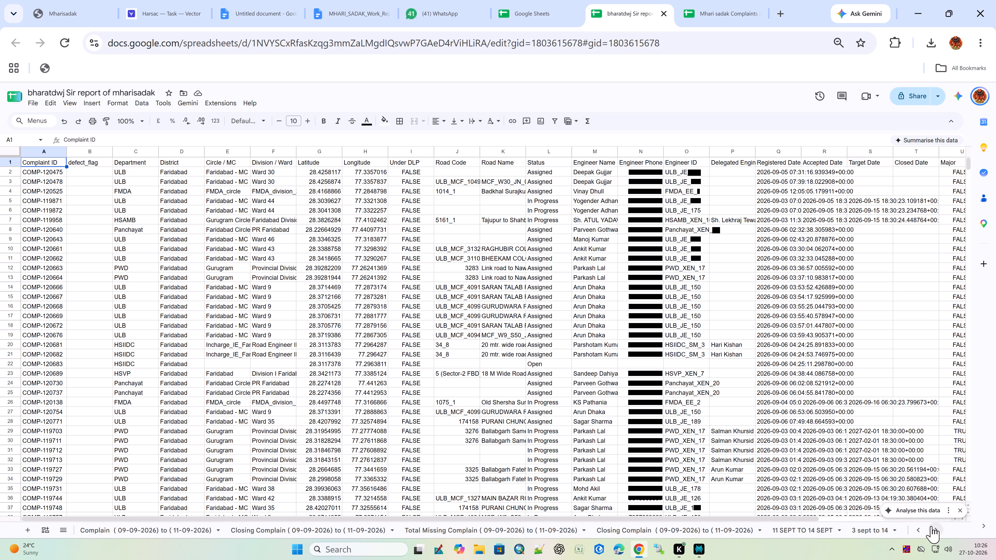
{"action": "triple_click", "coordinate": [930, 526]}
{"action": "triple_click", "coordinate": [930, 526]}
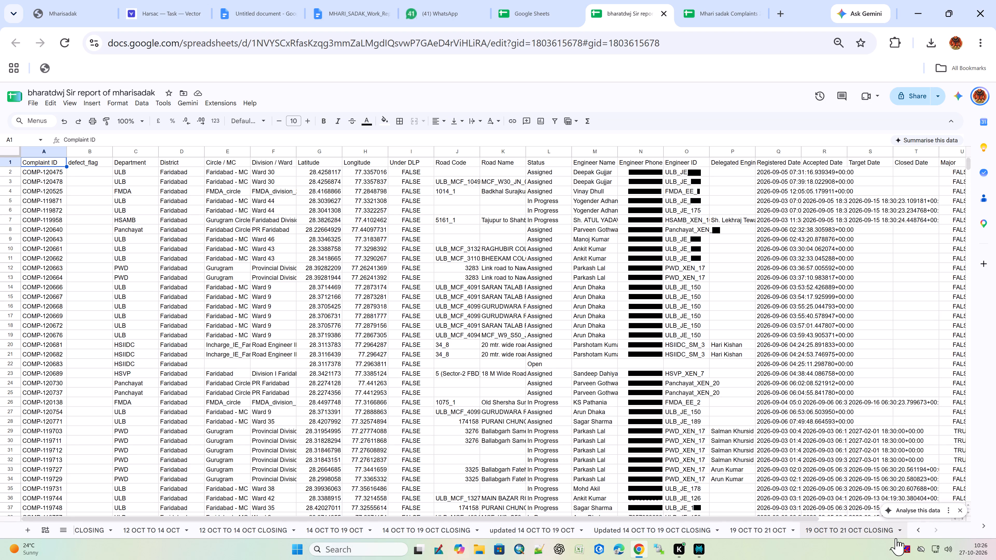
{"action": "left_click", "coordinate": [873, 532]}
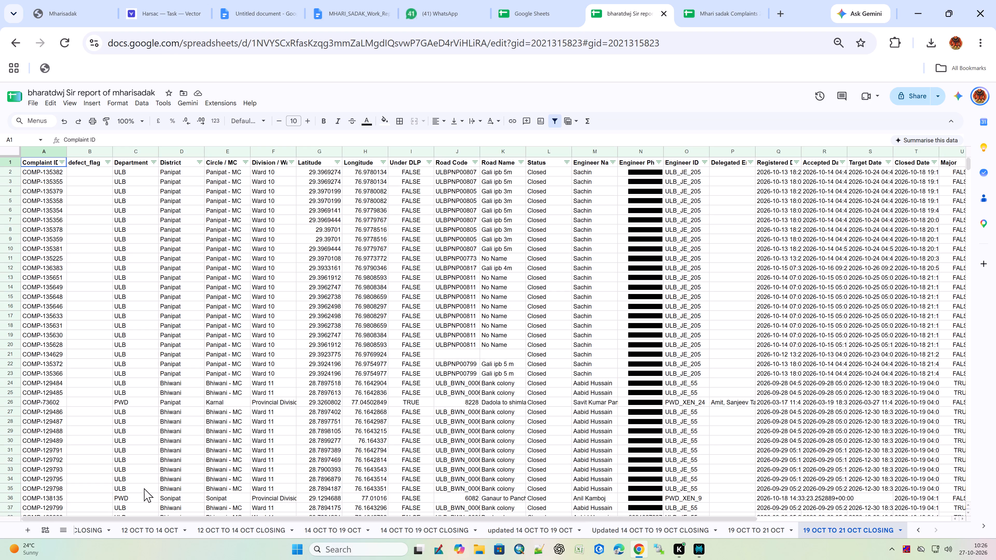
{"action": "double_click", "coordinate": [27, 525]}
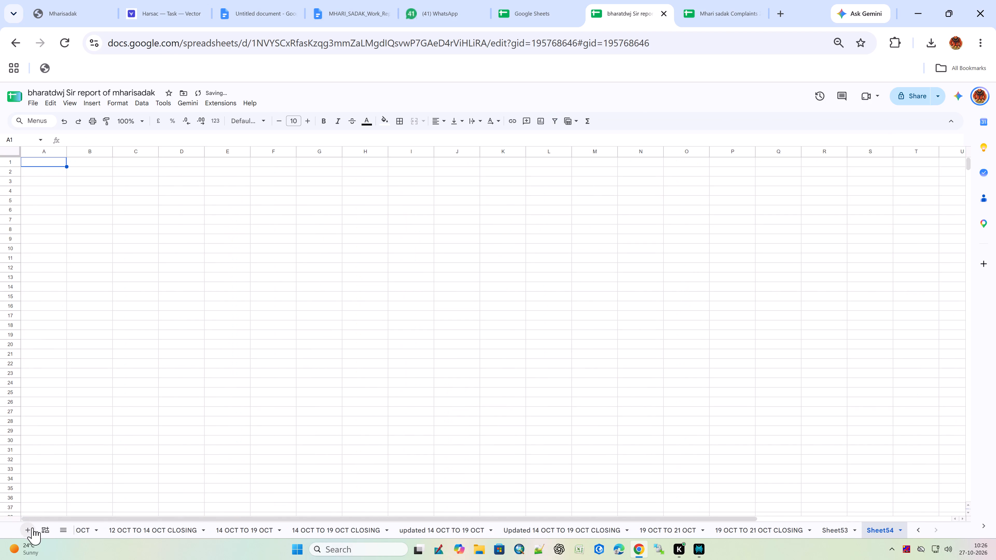
Rename the first new blank sheet as 22 OCT TO 27 OCT, reusing the name of the 19 OCT TO 21 OCT sheet.
{"action": "double_click", "coordinate": [760, 524]}
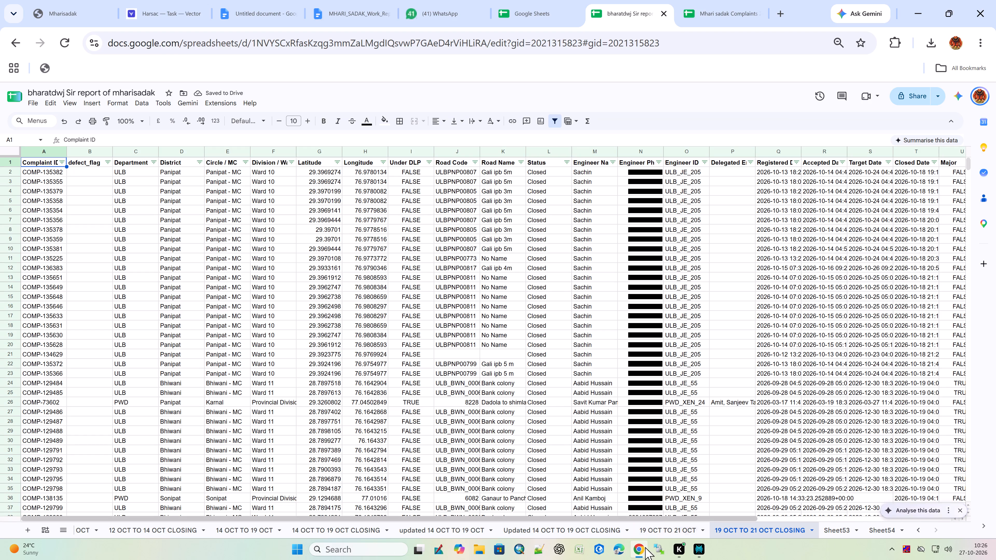
{"action": "triple_click", "coordinate": [660, 535]}
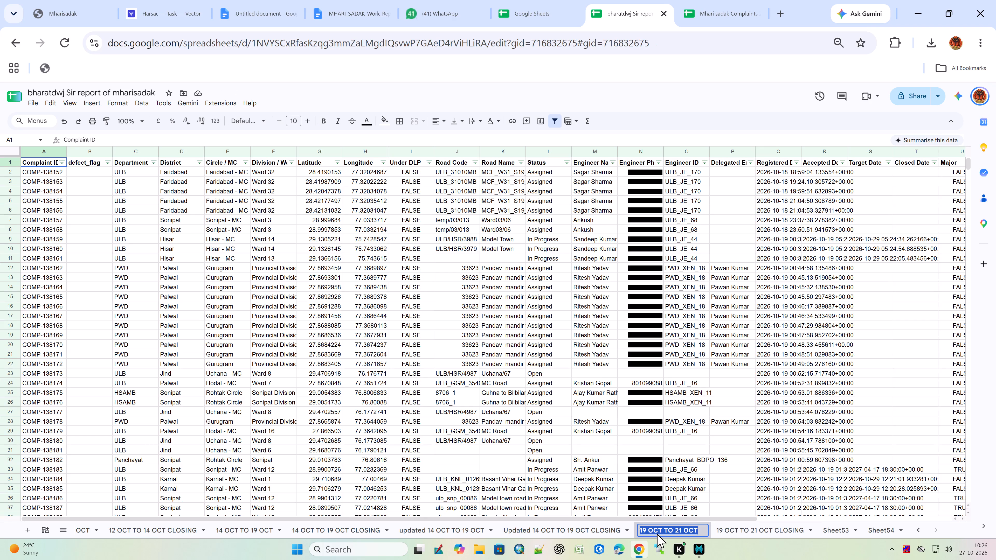
{"action": "key", "text": "ctrl+c"}
{"action": "key", "text": "ctrl+c"}
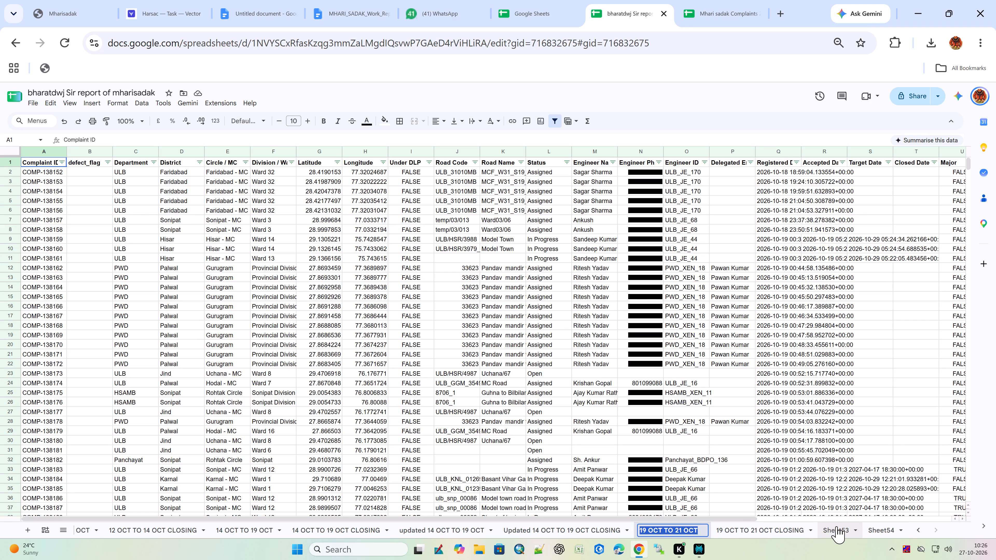
{"action": "triple_click", "coordinate": [836, 526]}
{"action": "double_click", "coordinate": [836, 526]}
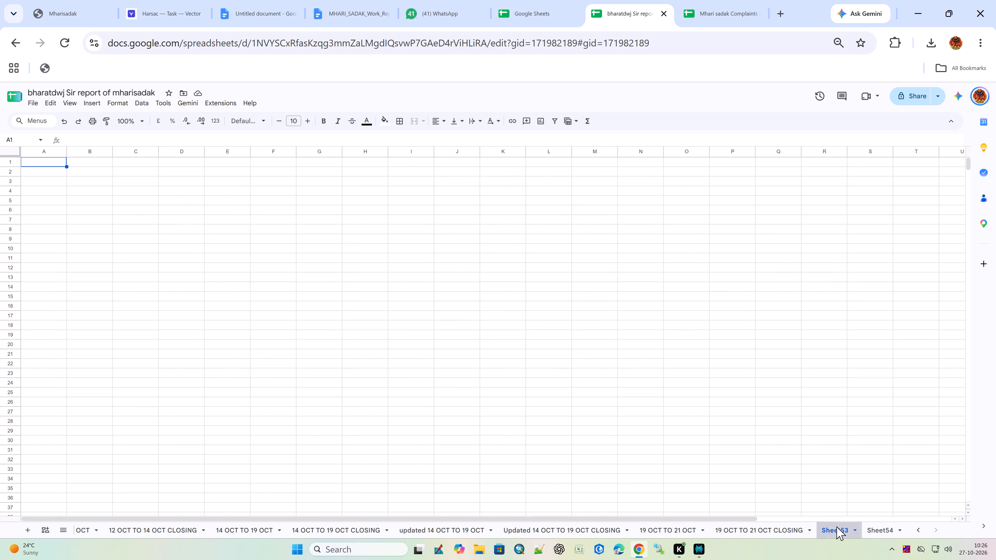
{"action": "key", "text": "ctrl+v"}
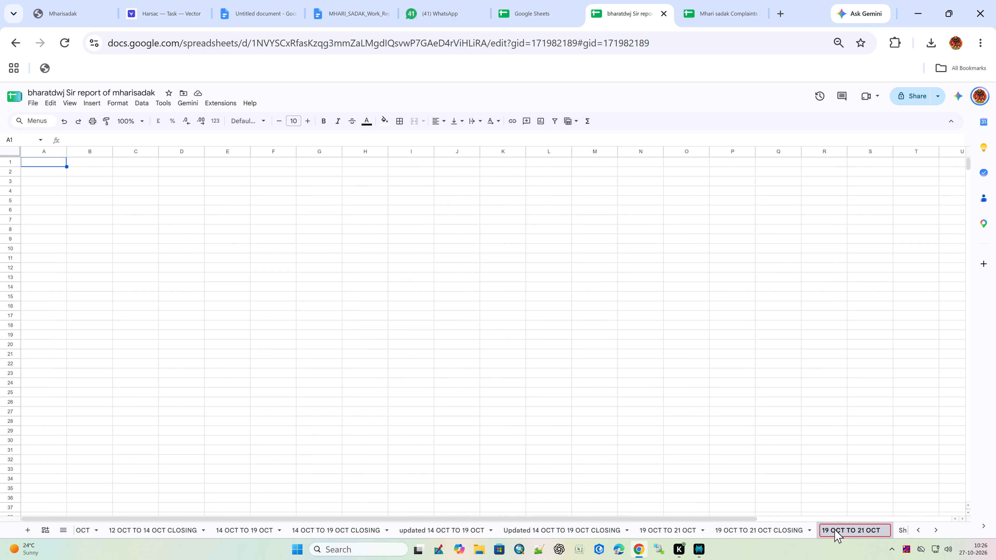
{"action": "left_click_drag", "start_coordinate": [830, 529], "coordinate": [815, 531]}
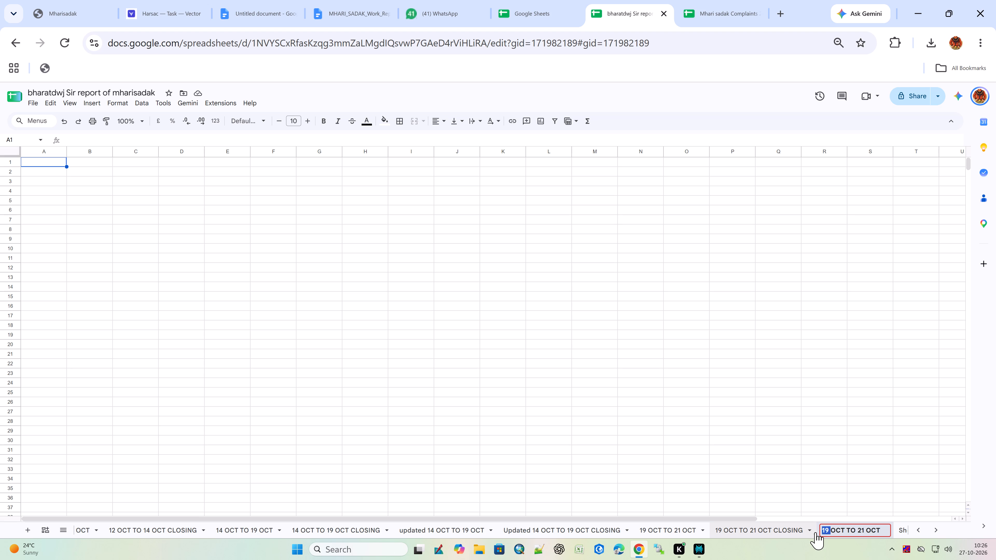
{"action": "type", "text": "22"}
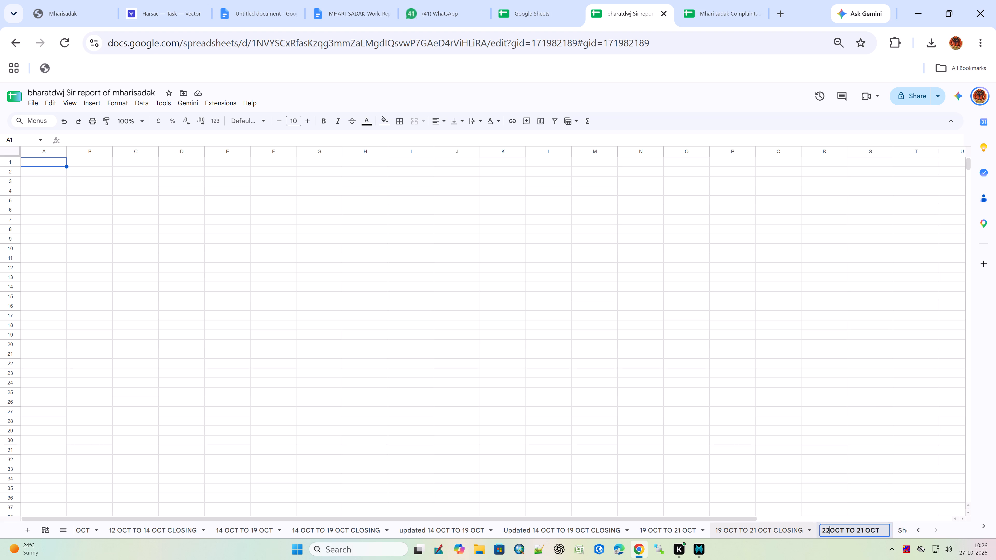
{"action": "key", "text": "space"}
{"action": "left_click_drag", "start_coordinate": [866, 529], "coordinate": [860, 529]}
{"action": "key", "text": "2"}
{"action": "key", "text": "7"}
{"action": "key", "text": "ctrl+a"}
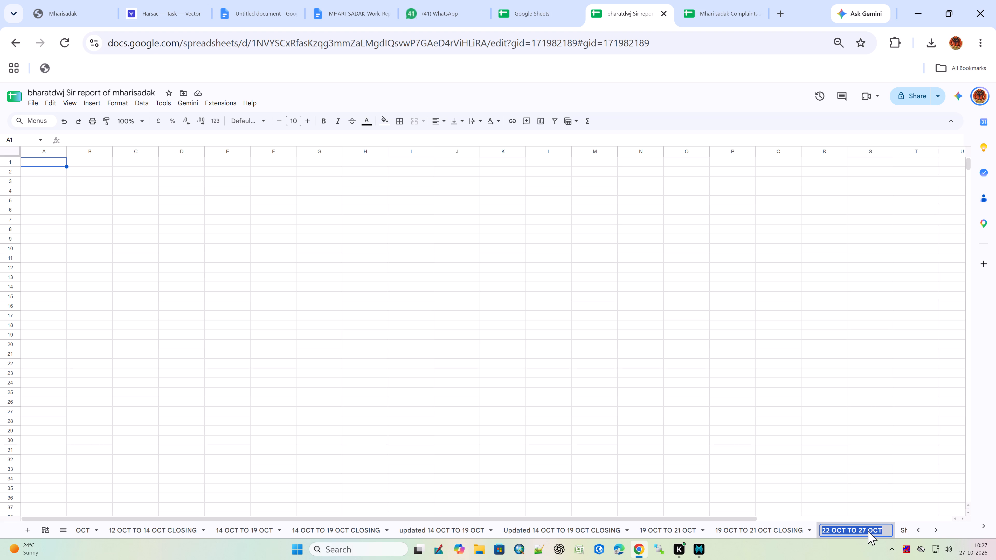
{"action": "left_click", "coordinate": [867, 531]}
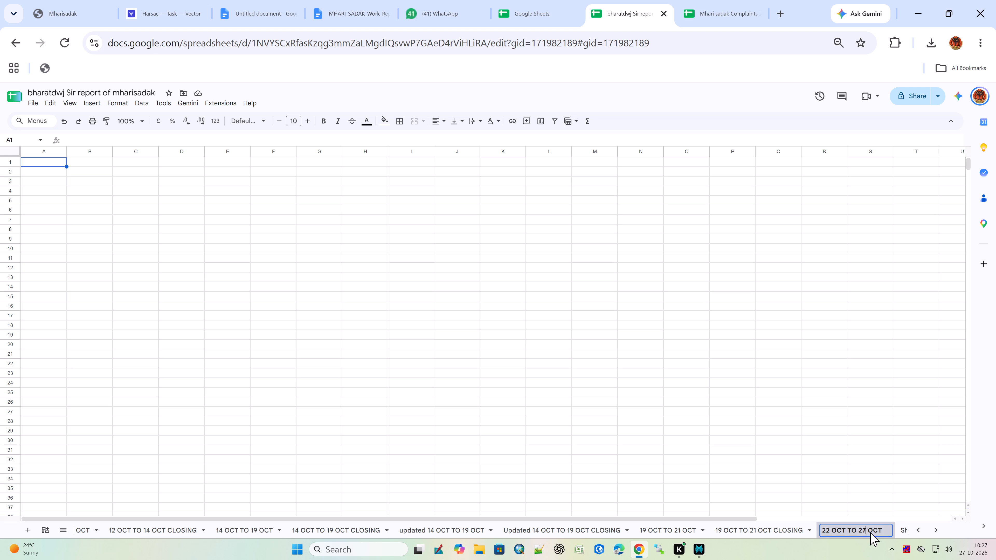
{"action": "left_click", "coordinate": [903, 528]}
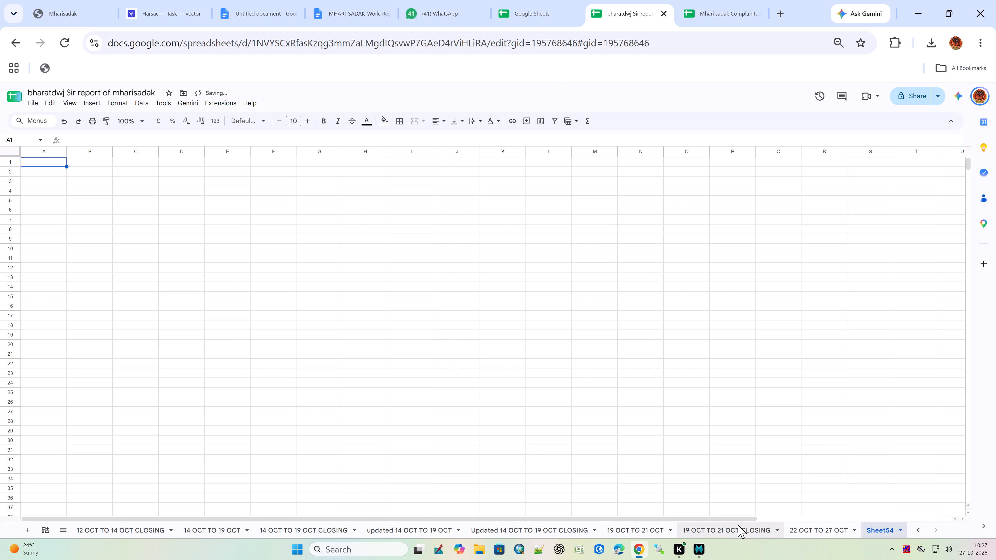
Rename the second new blank sheet as 22 OCT TO 27 OCT CLOSING, reusing the 19 OCT TO 21 OCT CLOSING sheet's name.
{"action": "triple_click", "coordinate": [738, 524]}
{"action": "key", "text": "ctrl+c"}
{"action": "key", "text": "ctrl+c"}
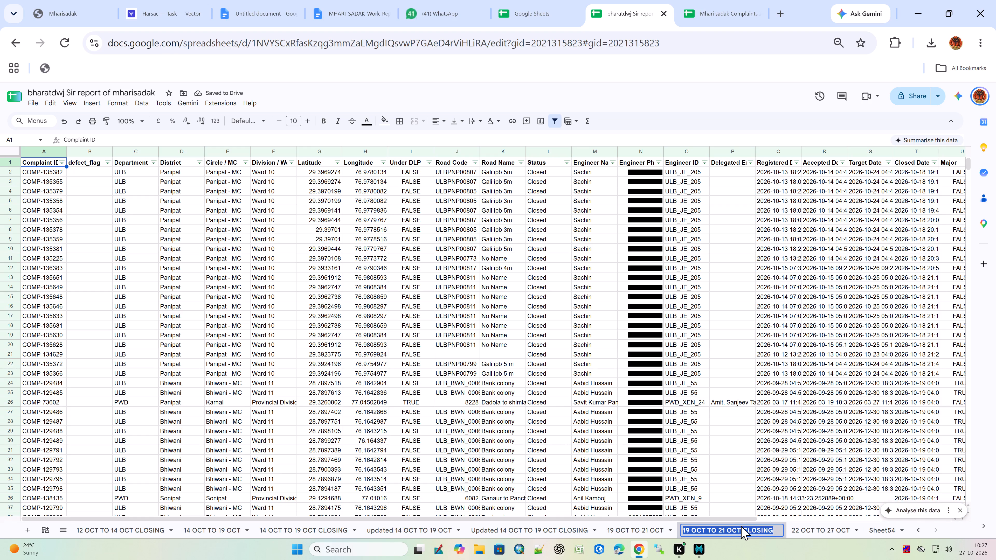
{"action": "key", "text": "ctrl+c"}
{"action": "key", "text": "ctrl+c"}
{"action": "key", "text": "ctrl+c"}
{"action": "key", "text": "ctrl+c"}
{"action": "left_click", "coordinate": [796, 492]}
{"action": "double_click", "coordinate": [887, 532]}
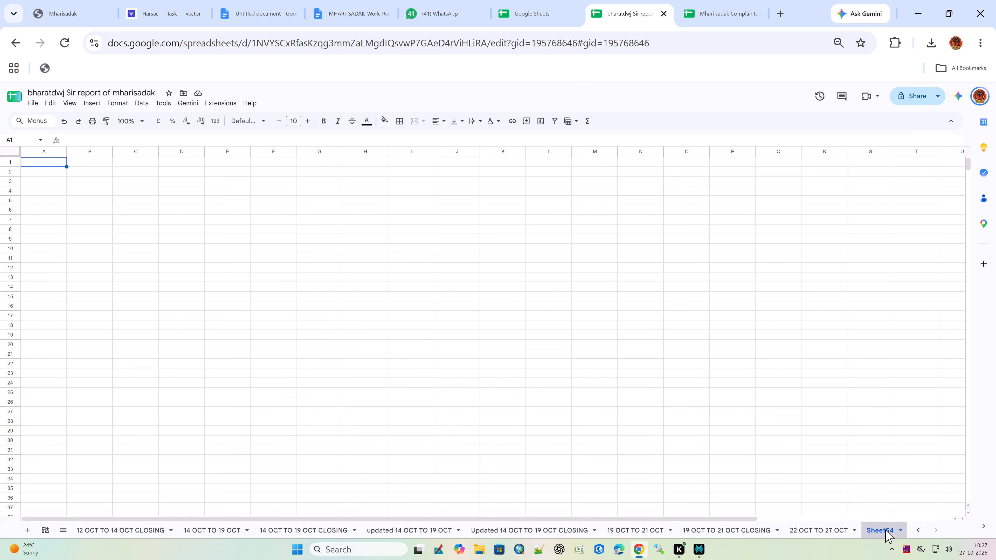
{"action": "triple_click", "coordinate": [885, 529]}
{"action": "key", "text": "ctrl+v"}
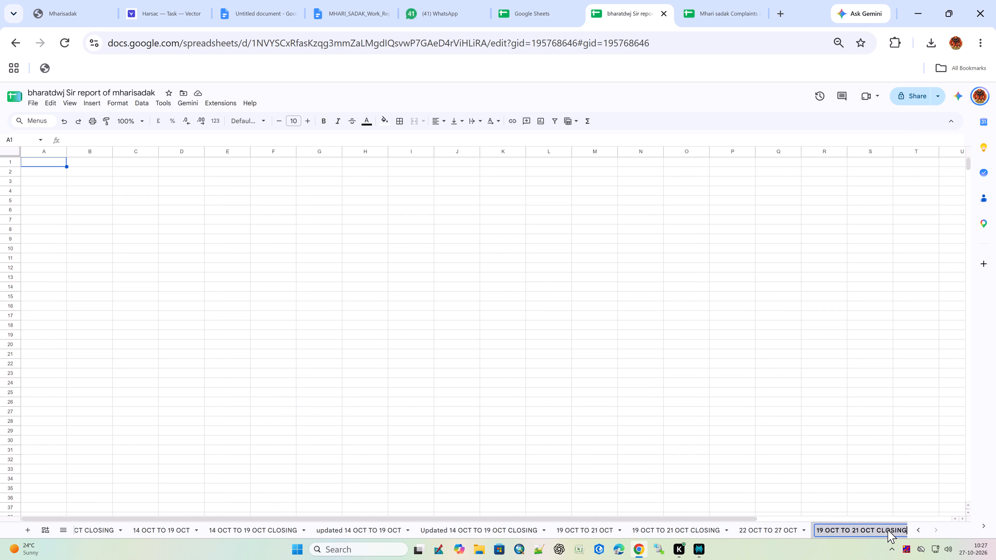
{"action": "left_click_drag", "start_coordinate": [856, 530], "coordinate": [861, 532]}
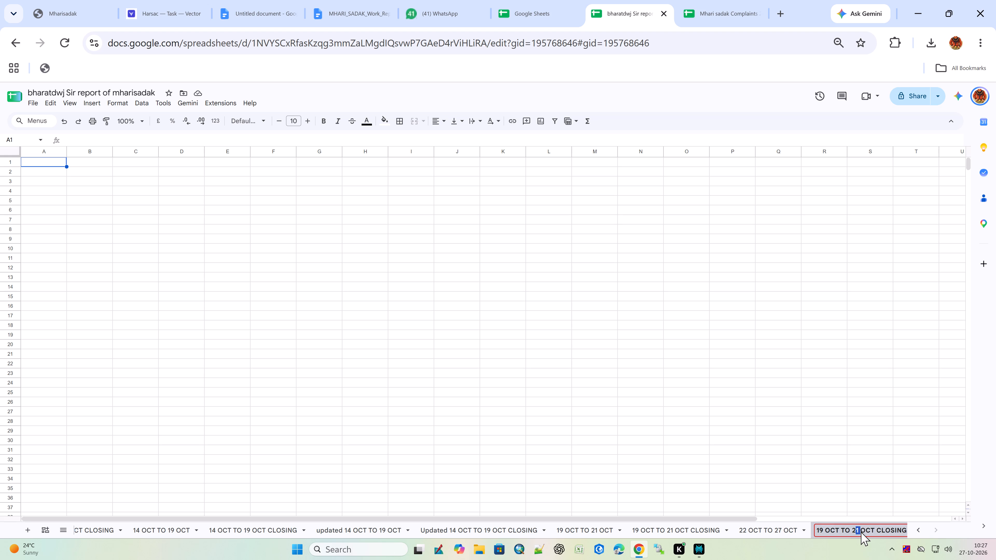
{"action": "left_click_drag", "start_coordinate": [861, 532], "coordinate": [857, 533]}
{"action": "key", "text": "7"}
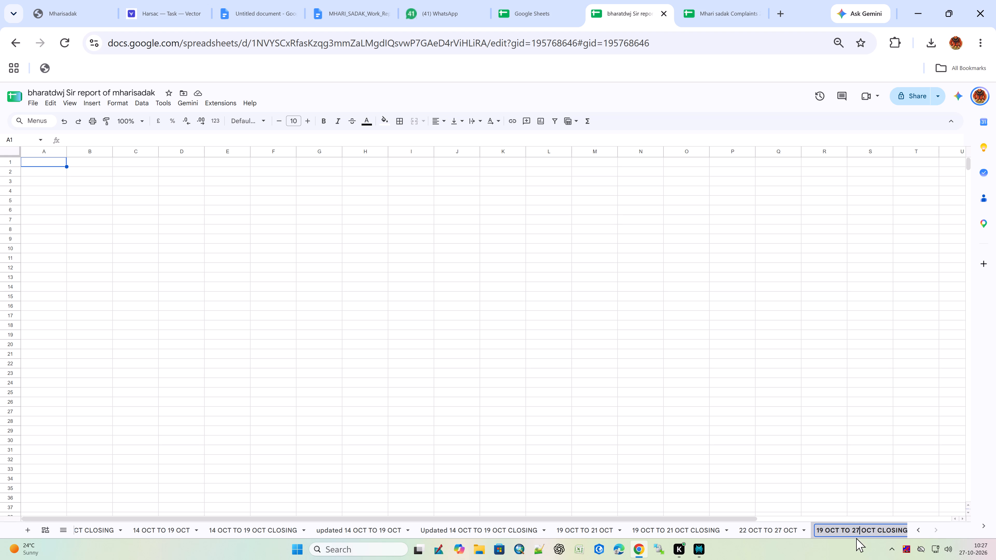
{"action": "left_click_drag", "start_coordinate": [823, 530], "coordinate": [804, 530]}
{"action": "type", "text": "22"}
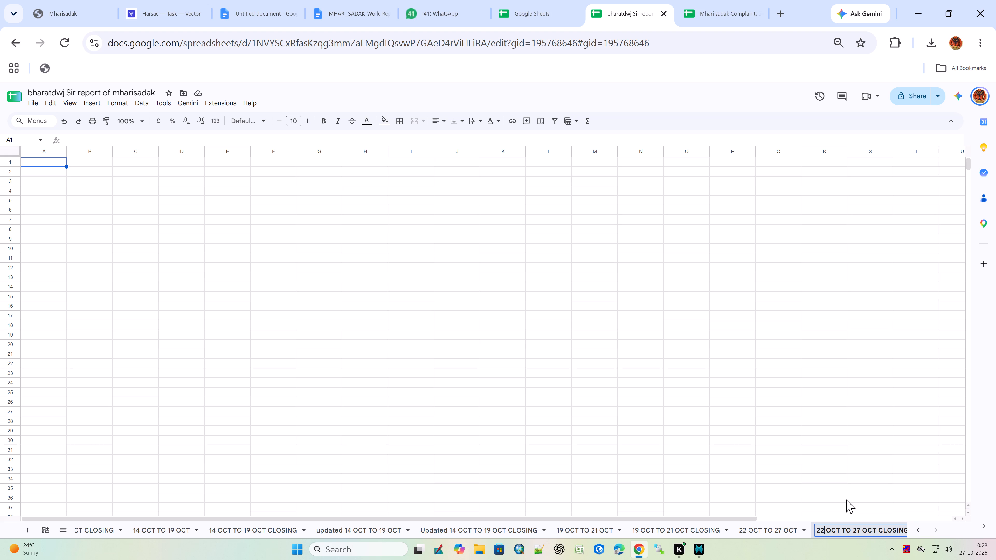
{"action": "left_click", "coordinate": [787, 480]}
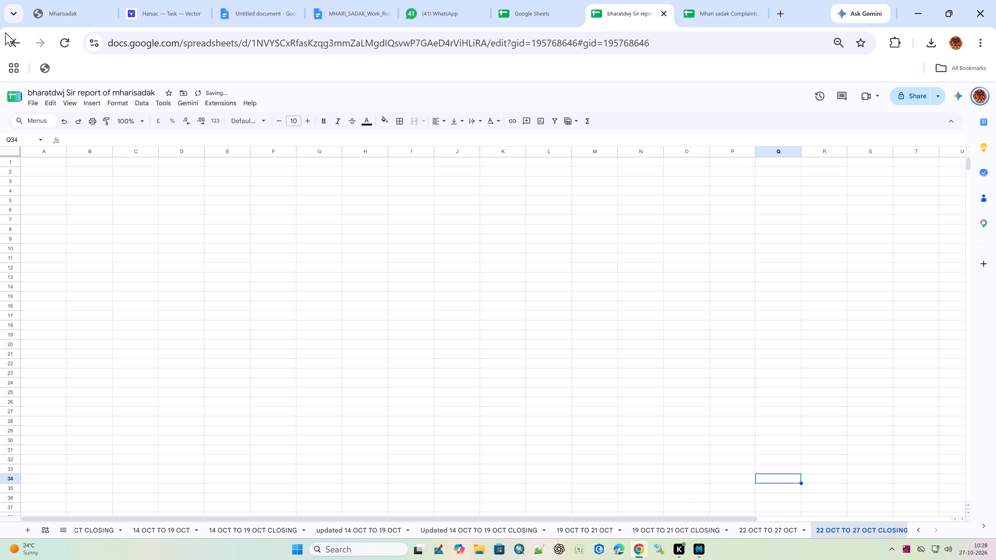
Open the blank 22 OCT TO 27 OCT sheet.
{"action": "left_click", "coordinate": [31, 103]}
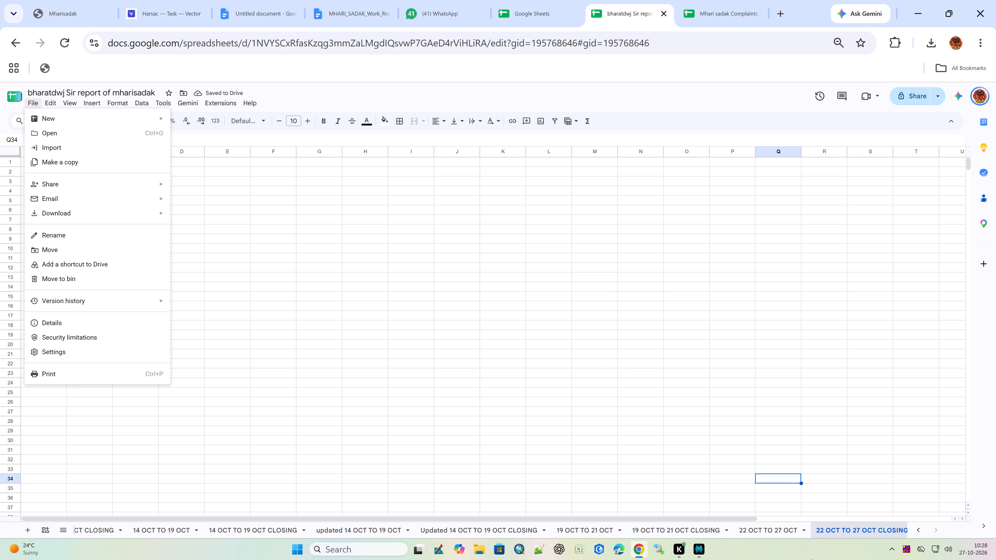
{"action": "left_click", "coordinate": [782, 522]}
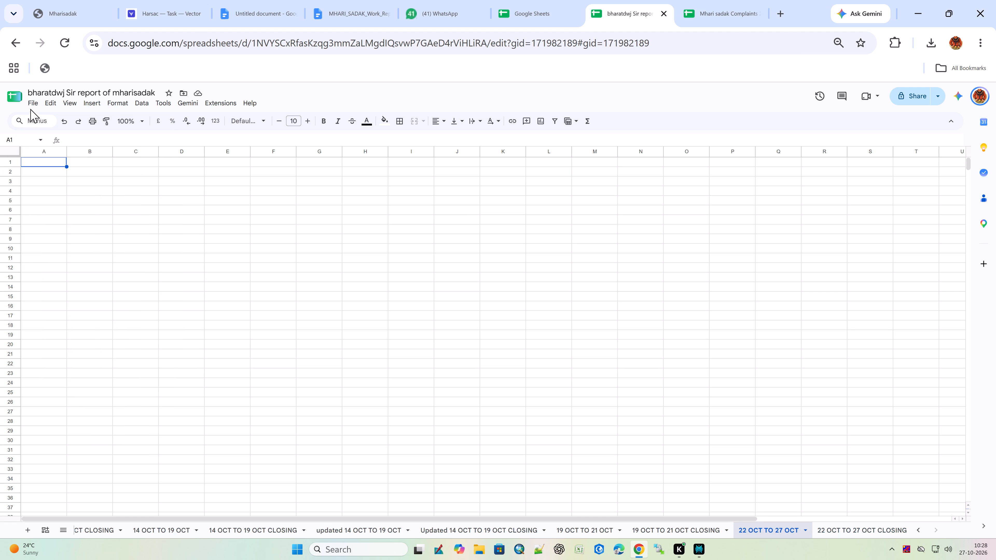
Switch to the untitled MHARI SADAK report and delete the NULLRID_ prefix and duplicate Road ID validation bullets' text from section 4.
{"action": "left_click", "coordinate": [269, 0]}
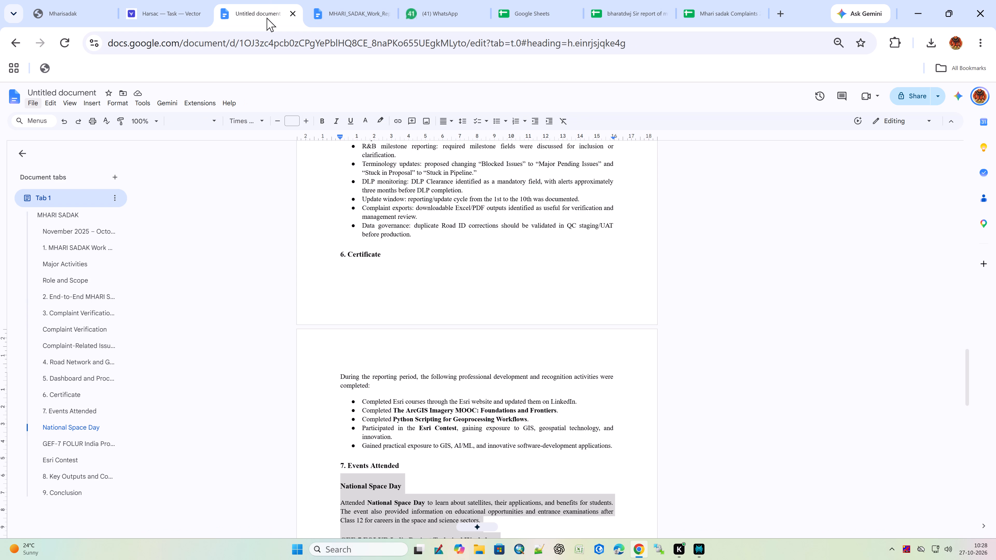
{"action": "left_click", "coordinate": [443, 232]}
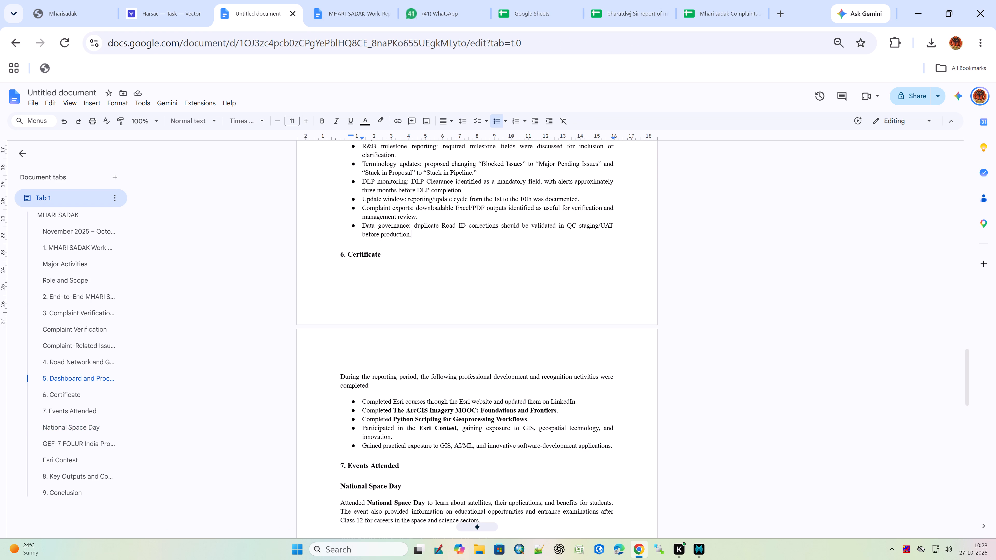
{"action": "scroll", "coordinate": [425, 298], "scroll_direction": "up", "scroll_amount": 3}
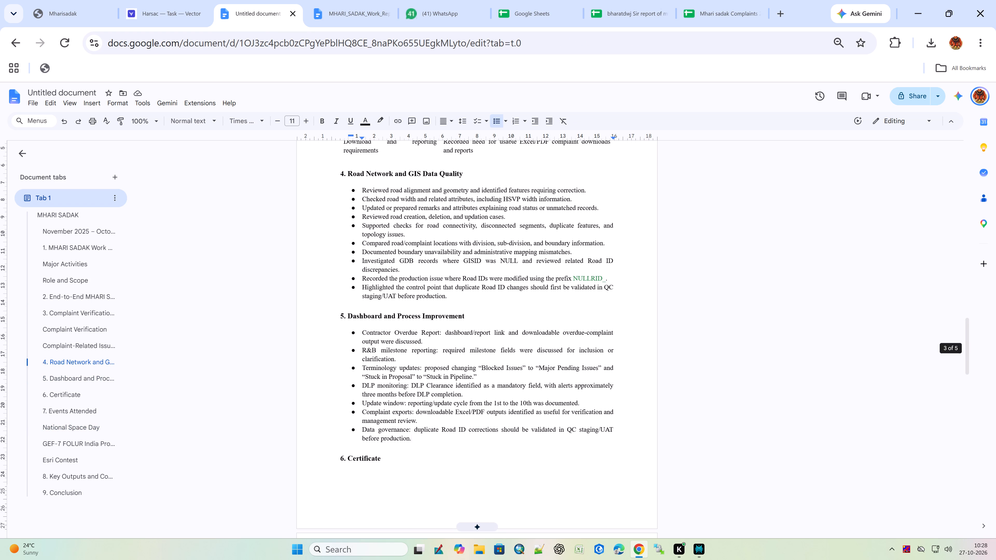
{"action": "scroll", "coordinate": [438, 439], "scroll_direction": "up", "scroll_amount": 1}
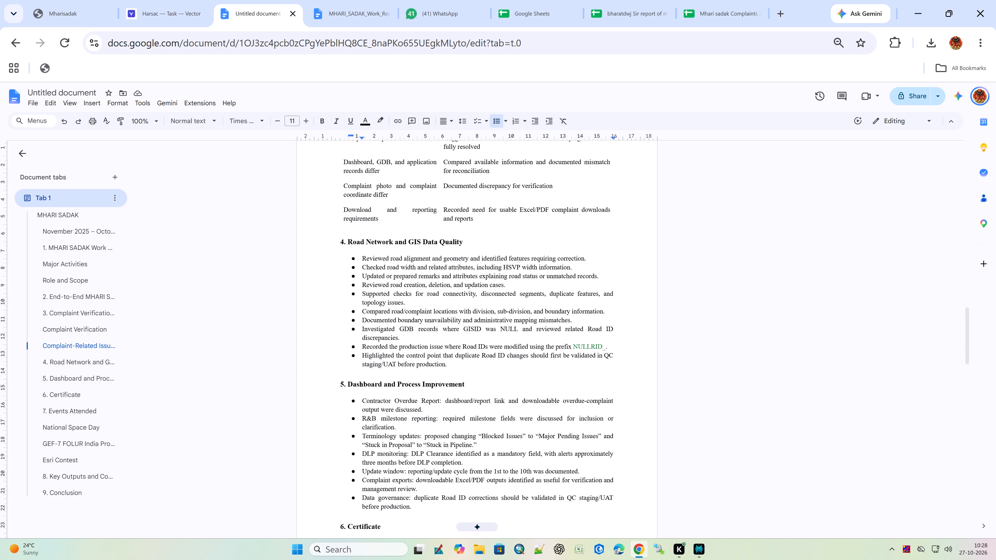
{"action": "left_click_drag", "start_coordinate": [488, 442], "coordinate": [474, 442]}
{"action": "left_click_drag", "start_coordinate": [474, 442], "coordinate": [435, 440]}
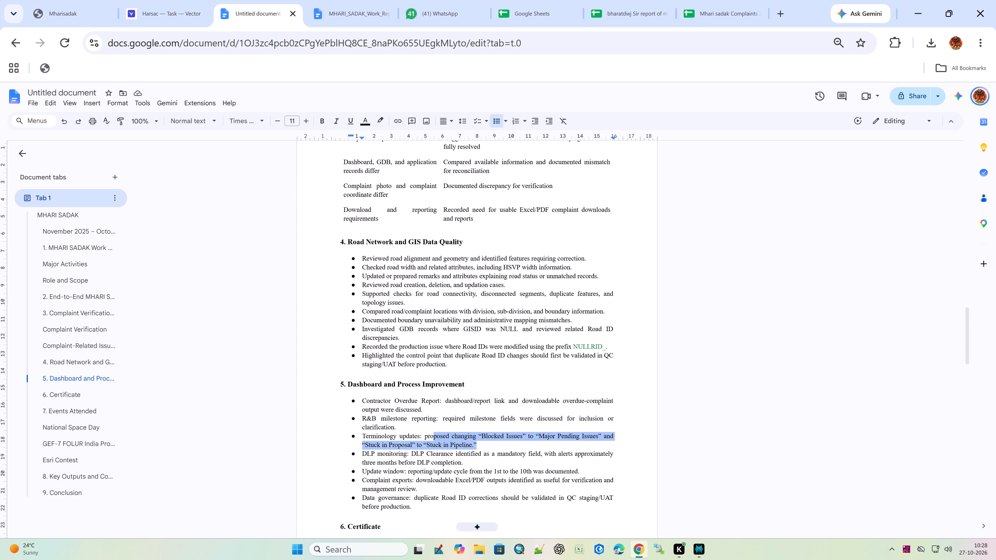
{"action": "left_click_drag", "start_coordinate": [435, 440], "coordinate": [435, 443]}
{"action": "left_click", "coordinate": [407, 466]}
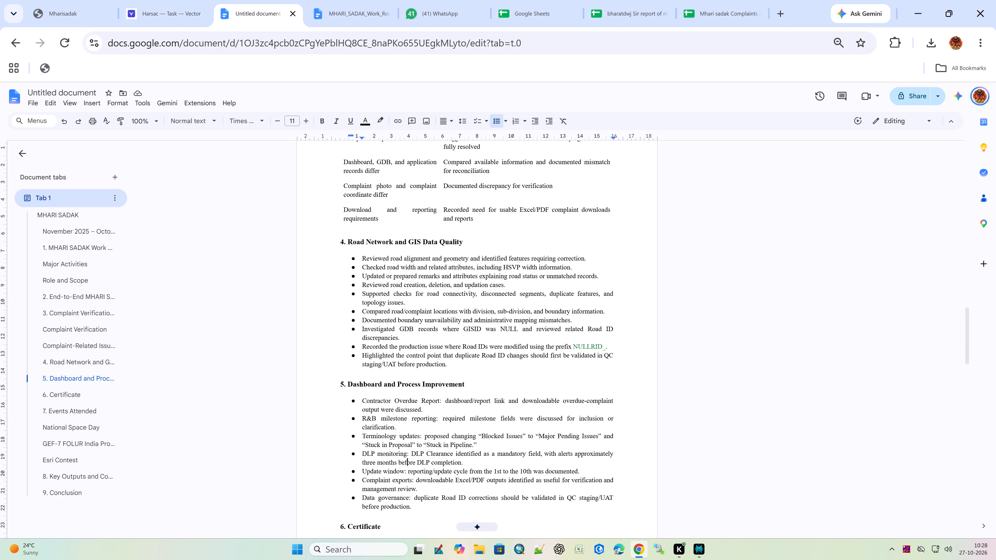
{"action": "left_click_drag", "start_coordinate": [468, 369], "coordinate": [276, 350]}
{"action": "key", "text": "BackSpace"}
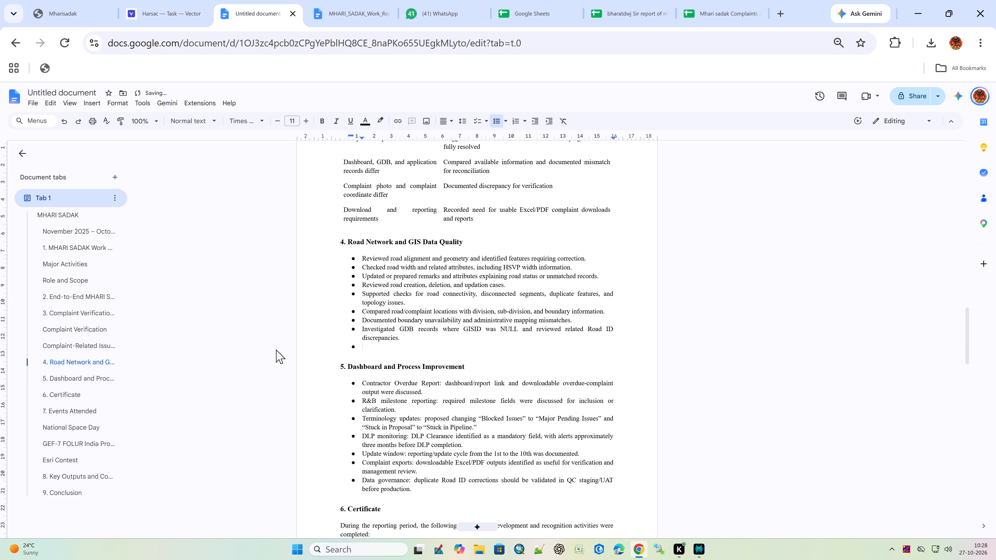
Delete the leftover empty bullet at the end of section 4, Road Network and GIS Data Quality.
{"action": "key", "text": "BackSpace"}
{"action": "key", "text": "BackSpace"}
{"action": "key", "text": "BackSpace"}
Look over the report from section 4 through section 8, including the Certificate and Events Attended sections.
{"action": "scroll", "coordinate": [453, 367], "scroll_direction": "down", "scroll_amount": 3}
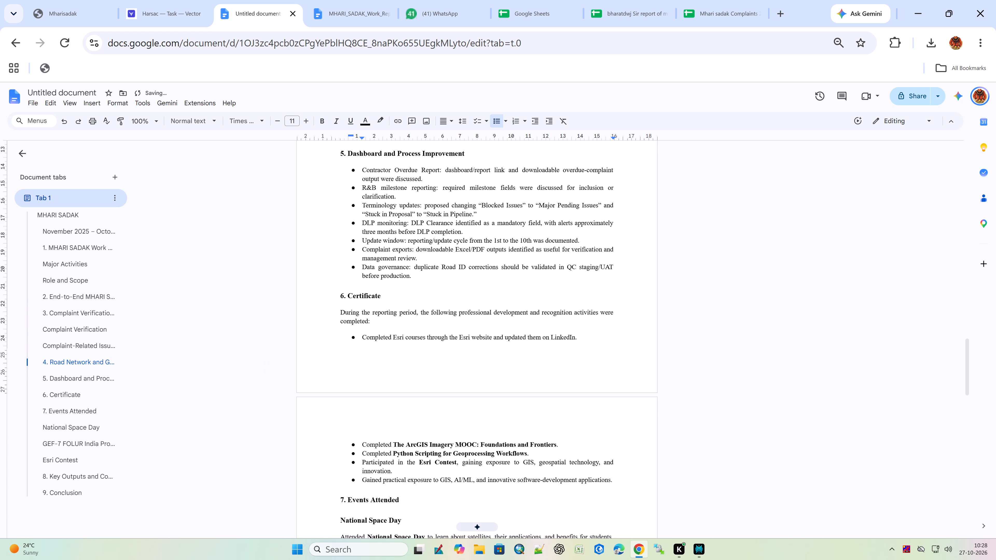
{"action": "scroll", "coordinate": [453, 369], "scroll_direction": "up", "scroll_amount": 5}
{"action": "scroll", "coordinate": [453, 369], "scroll_direction": "down", "scroll_amount": 9}
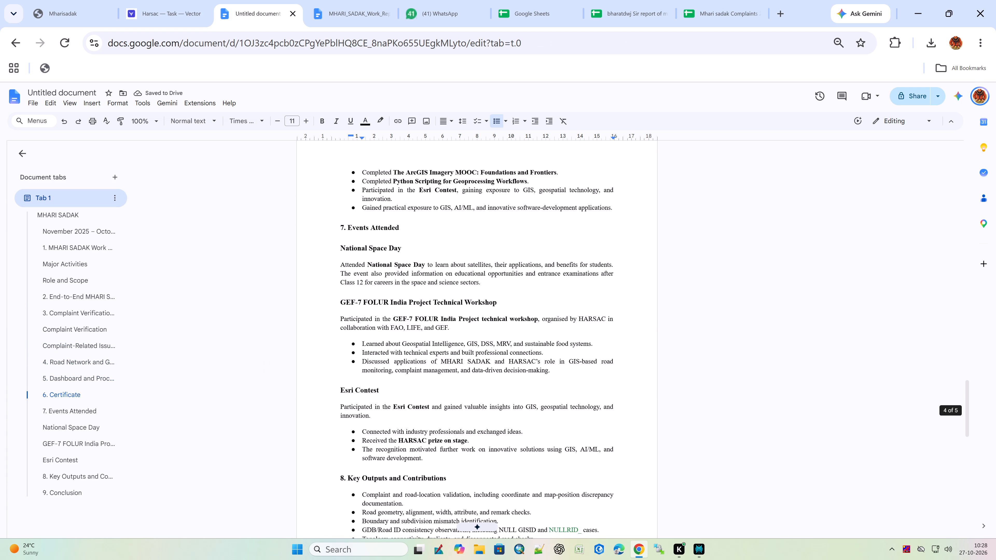
{"action": "scroll", "coordinate": [453, 369], "scroll_direction": "up", "scroll_amount": 6}
{"action": "scroll", "coordinate": [451, 368], "scroll_direction": "down", "scroll_amount": 5}
{"action": "scroll", "coordinate": [449, 368], "scroll_direction": "up", "scroll_amount": 5}
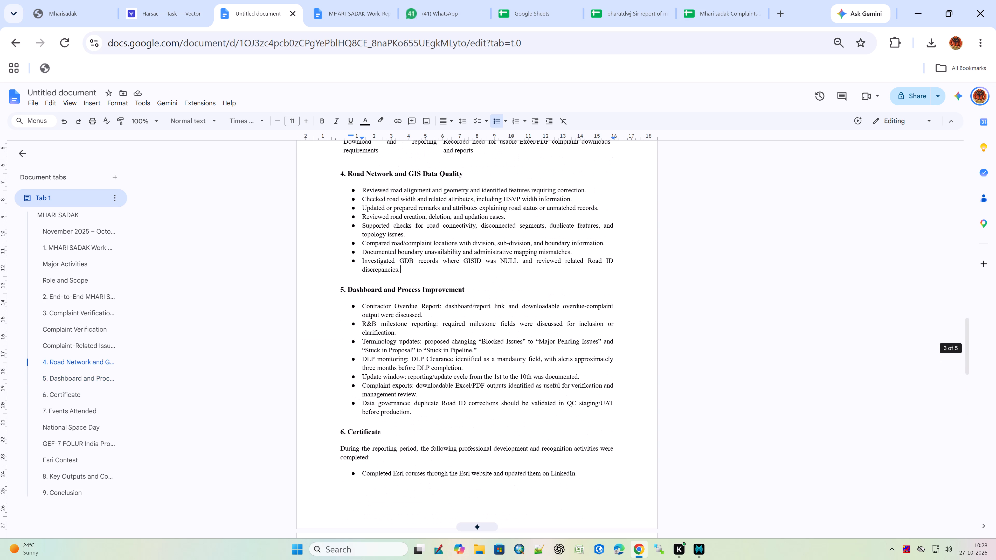
{"action": "left_click", "coordinate": [327, 450]}
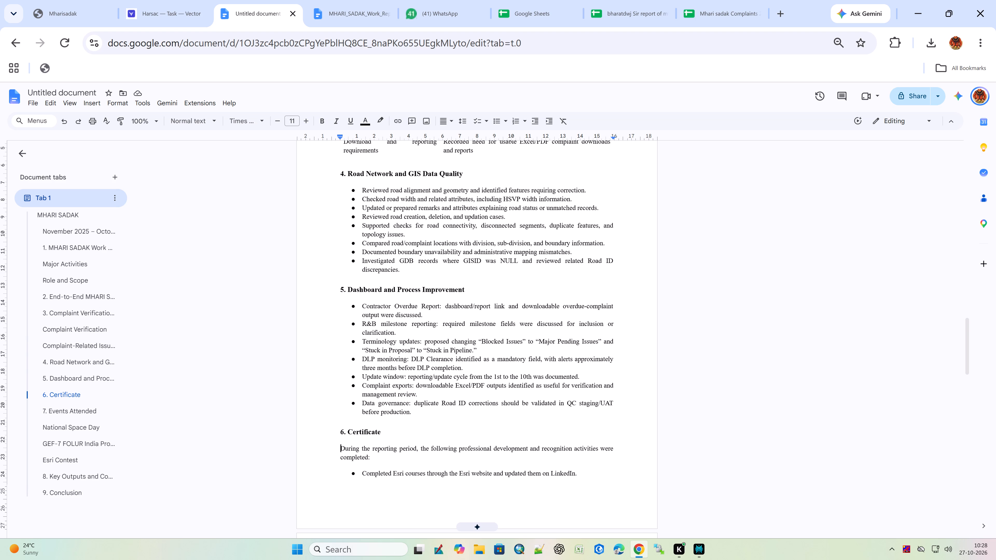
Reread the report from the title block through the workflow and Complaint Verification sections to the Complaint-Related Issues table.
{"action": "scroll", "coordinate": [361, 383], "scroll_direction": "up", "scroll_amount": 1}
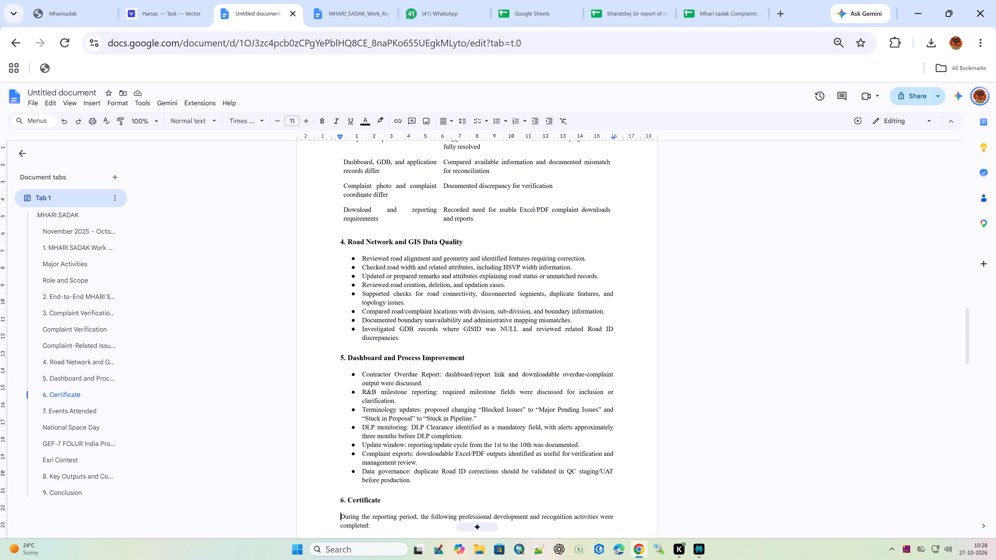
{"action": "scroll", "coordinate": [361, 383], "scroll_direction": "up", "scroll_amount": 1}
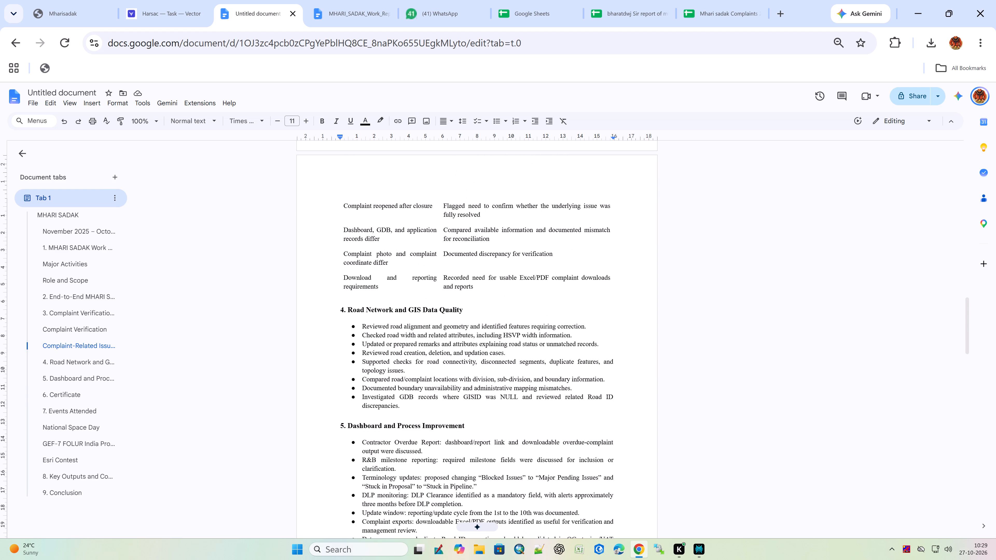
{"action": "scroll", "coordinate": [363, 377], "scroll_direction": "up", "scroll_amount": 5}
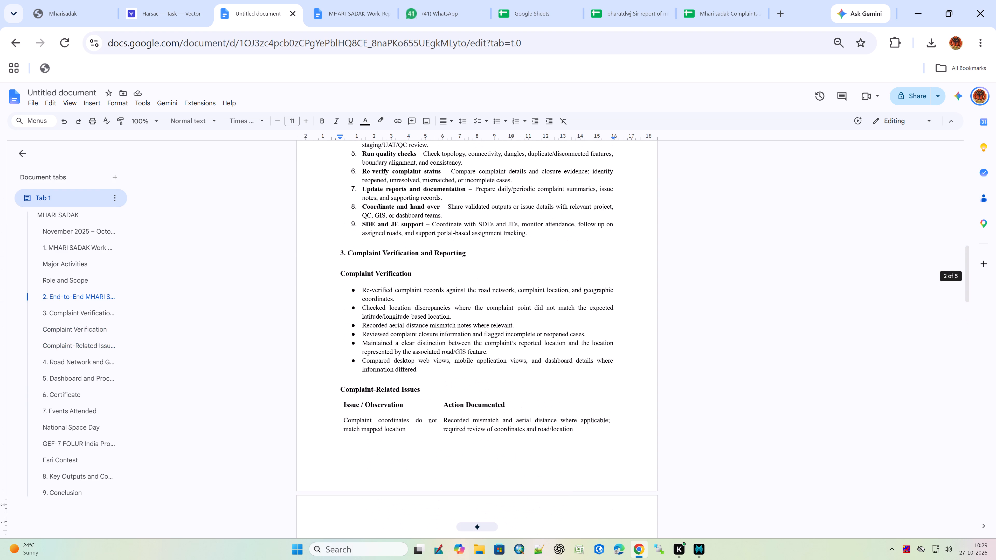
{"action": "scroll", "coordinate": [363, 377], "scroll_direction": "up", "scroll_amount": 12}
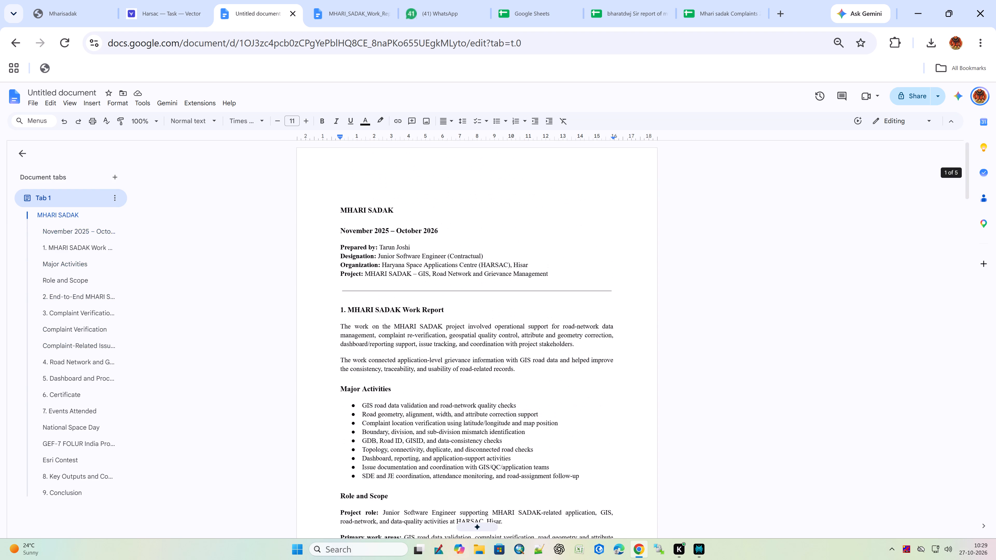
{"action": "scroll", "coordinate": [363, 377], "scroll_direction": "down", "scroll_amount": 2}
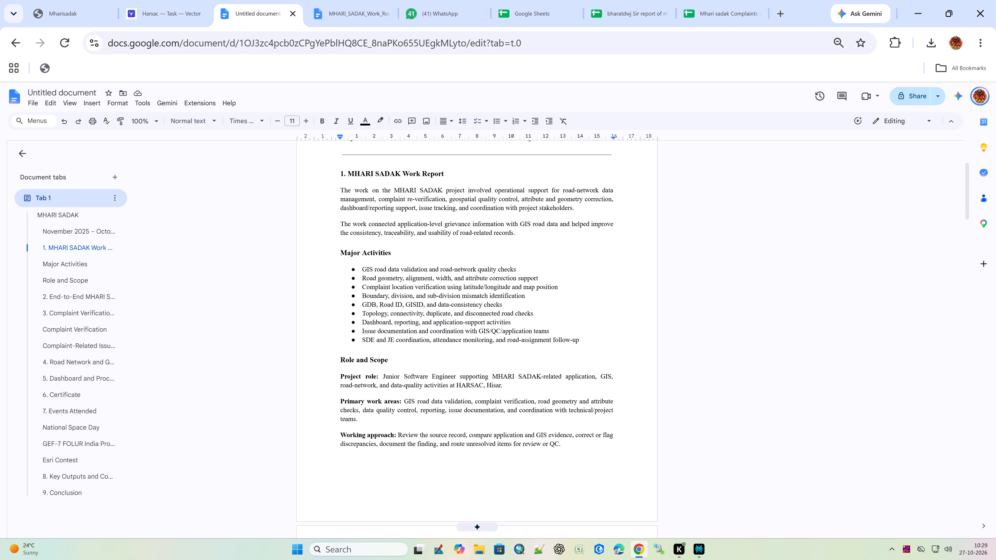
{"action": "scroll", "coordinate": [365, 378], "scroll_direction": "down", "scroll_amount": 1}
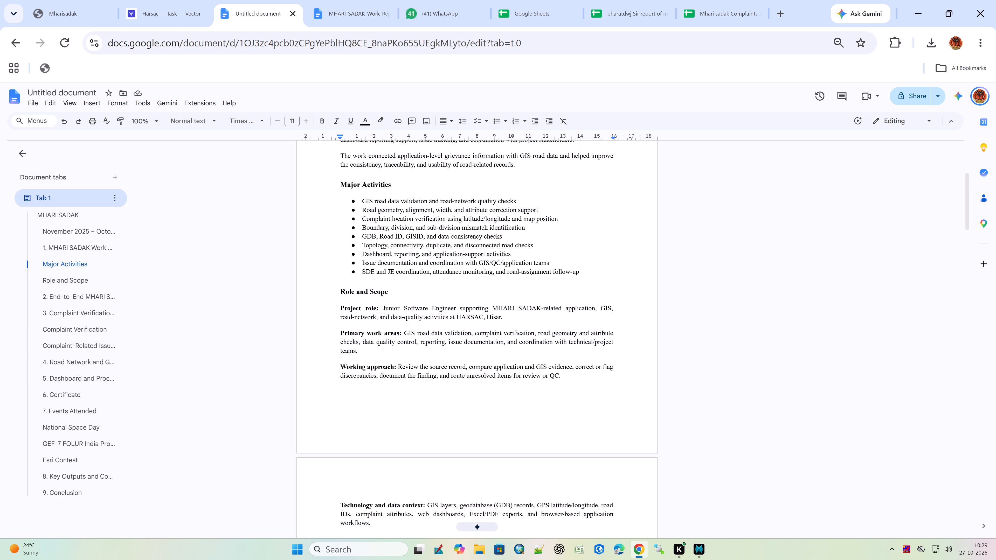
{"action": "left_click", "coordinate": [477, 351]}
{"action": "scroll", "coordinate": [489, 360], "scroll_direction": "down", "scroll_amount": 1}
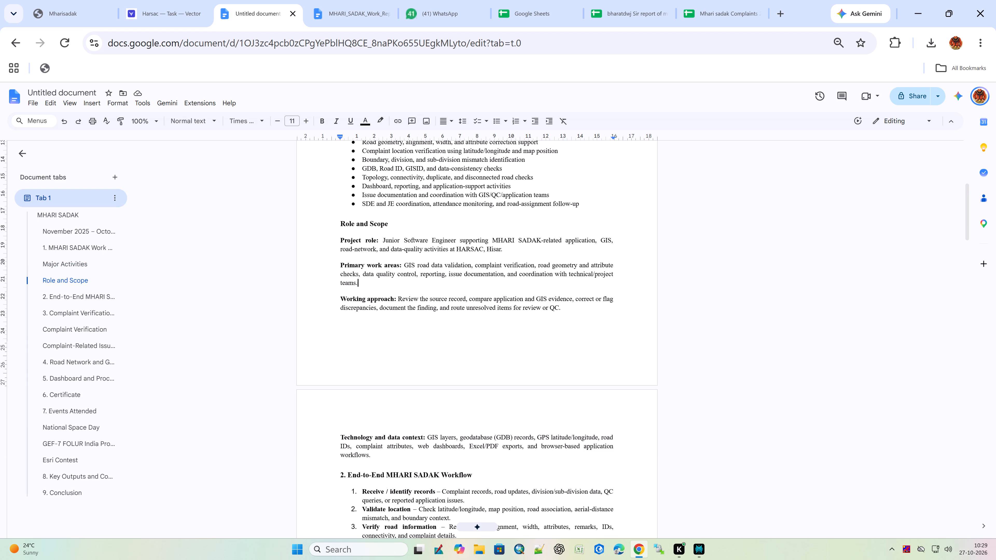
{"action": "scroll", "coordinate": [483, 379], "scroll_direction": "down", "scroll_amount": 1}
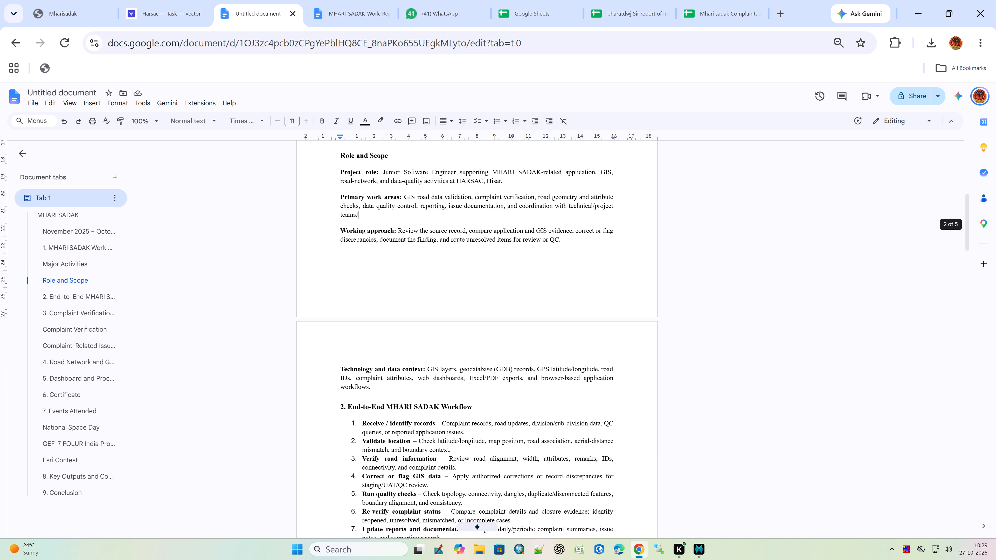
{"action": "scroll", "coordinate": [483, 379], "scroll_direction": "down", "scroll_amount": 1}
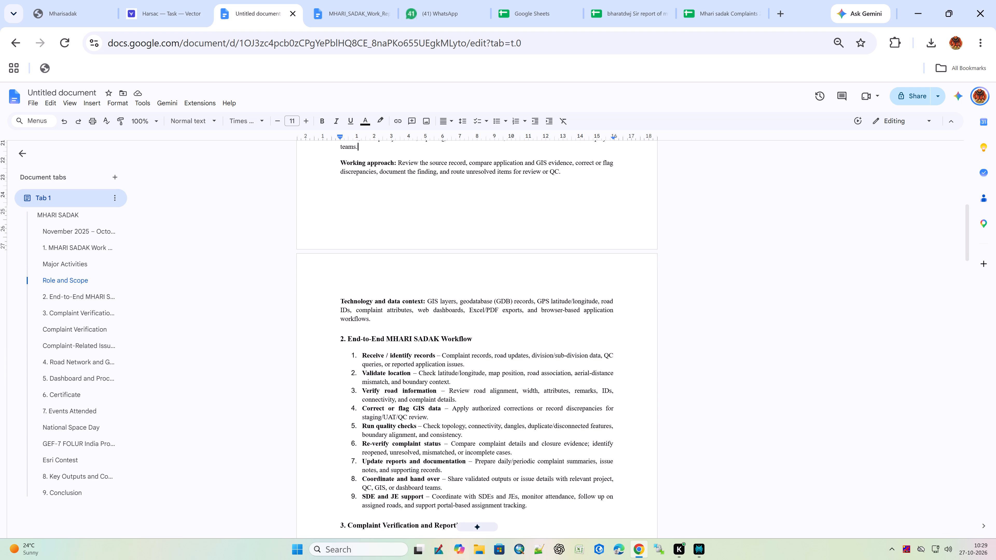
{"action": "scroll", "coordinate": [481, 371], "scroll_direction": "down", "scroll_amount": 1}
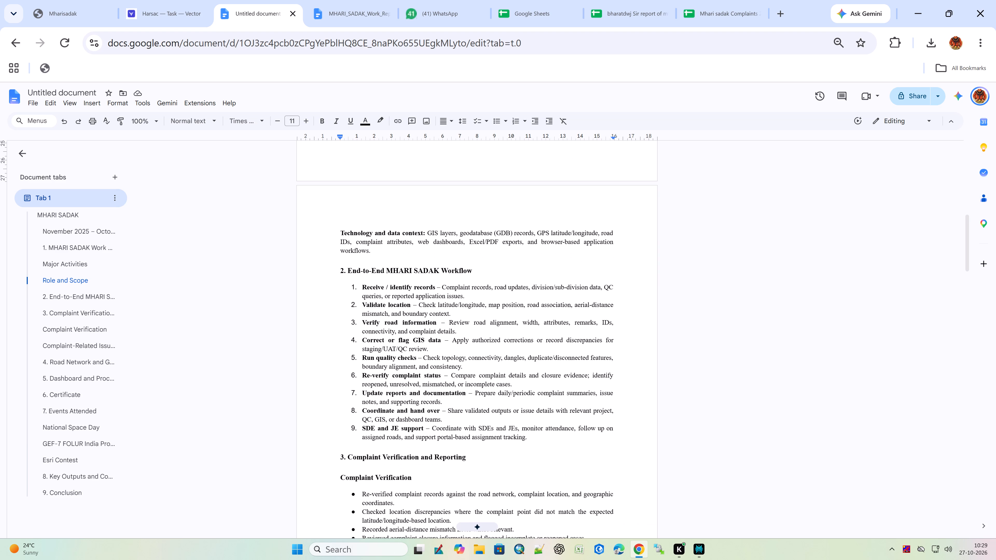
{"action": "scroll", "coordinate": [419, 383], "scroll_direction": "down", "scroll_amount": 1}
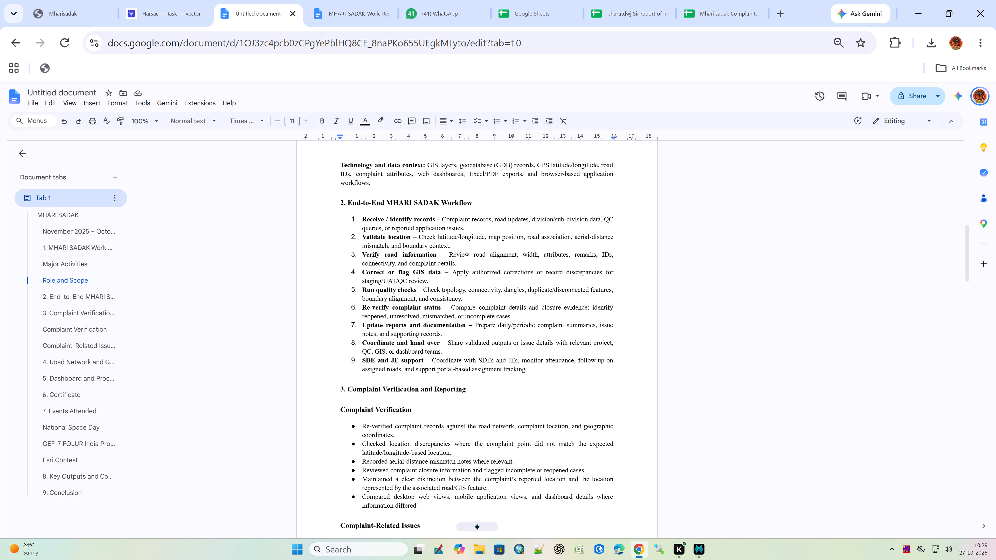
{"action": "scroll", "coordinate": [419, 388], "scroll_direction": "down", "scroll_amount": 1}
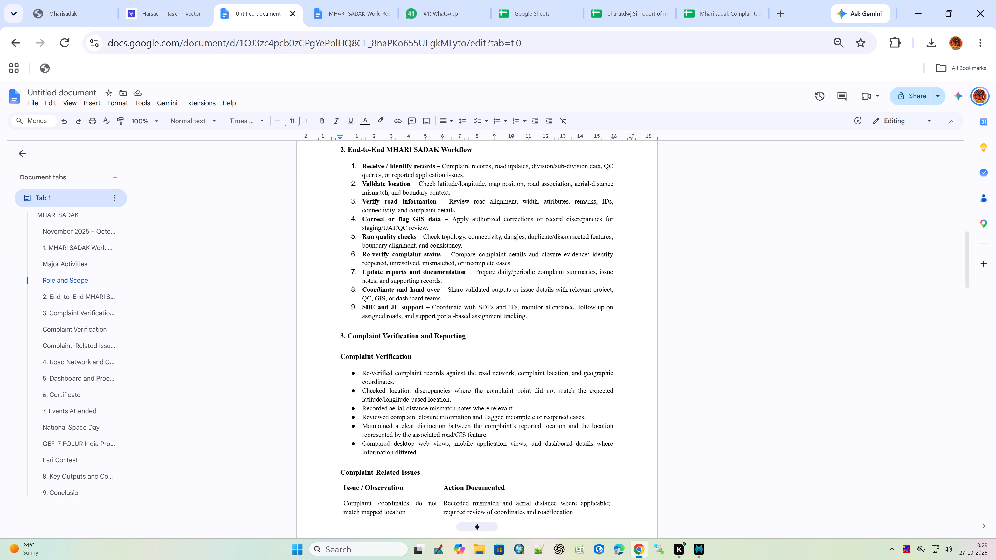
{"action": "scroll", "coordinate": [416, 384], "scroll_direction": "down", "scroll_amount": 1}
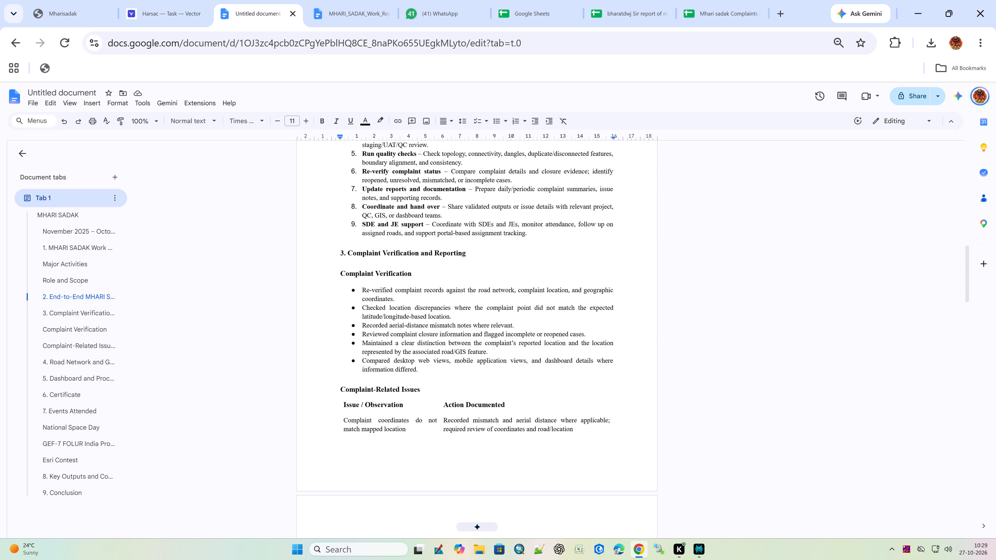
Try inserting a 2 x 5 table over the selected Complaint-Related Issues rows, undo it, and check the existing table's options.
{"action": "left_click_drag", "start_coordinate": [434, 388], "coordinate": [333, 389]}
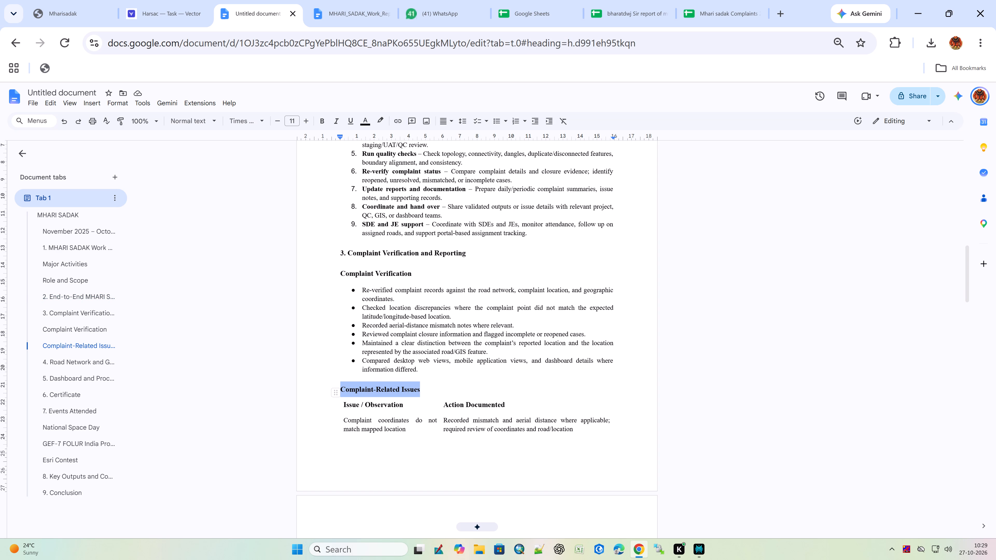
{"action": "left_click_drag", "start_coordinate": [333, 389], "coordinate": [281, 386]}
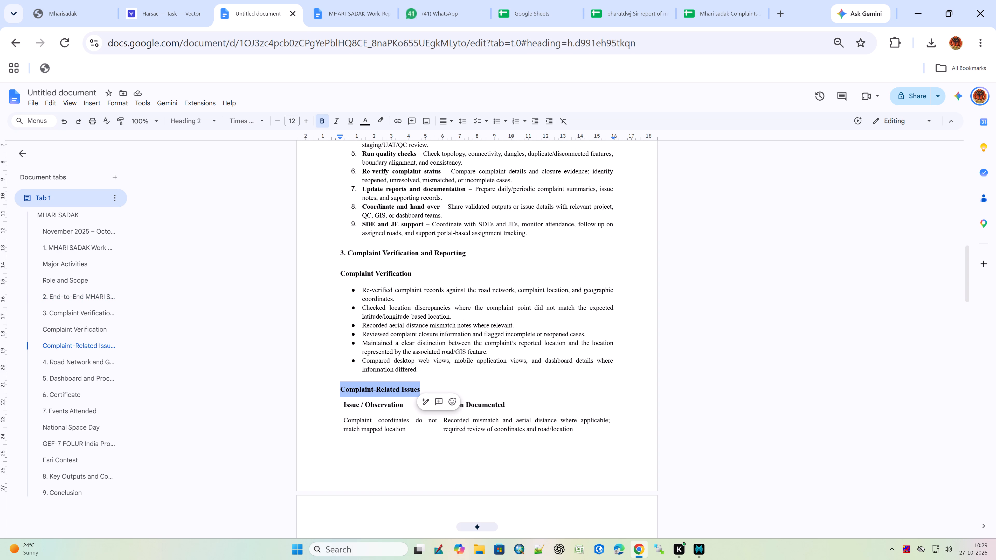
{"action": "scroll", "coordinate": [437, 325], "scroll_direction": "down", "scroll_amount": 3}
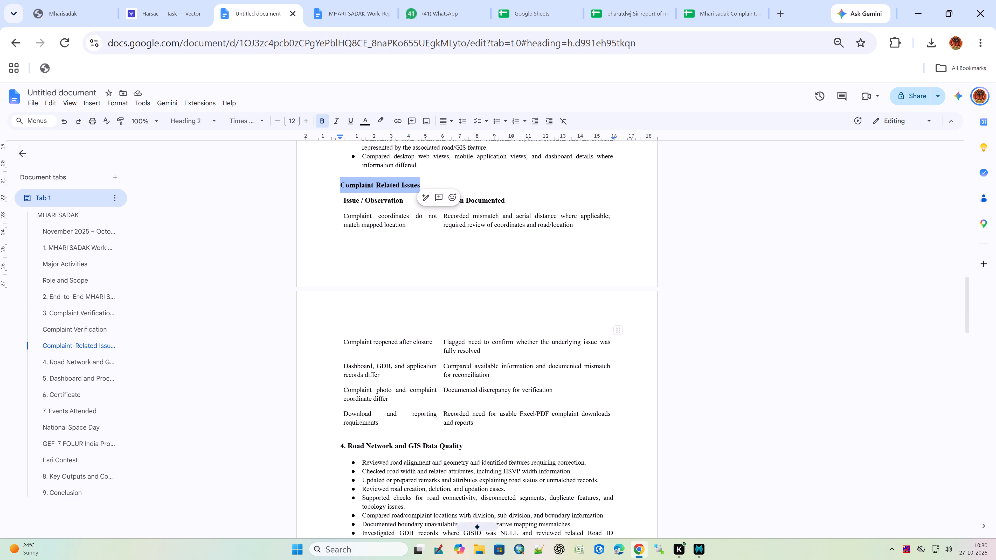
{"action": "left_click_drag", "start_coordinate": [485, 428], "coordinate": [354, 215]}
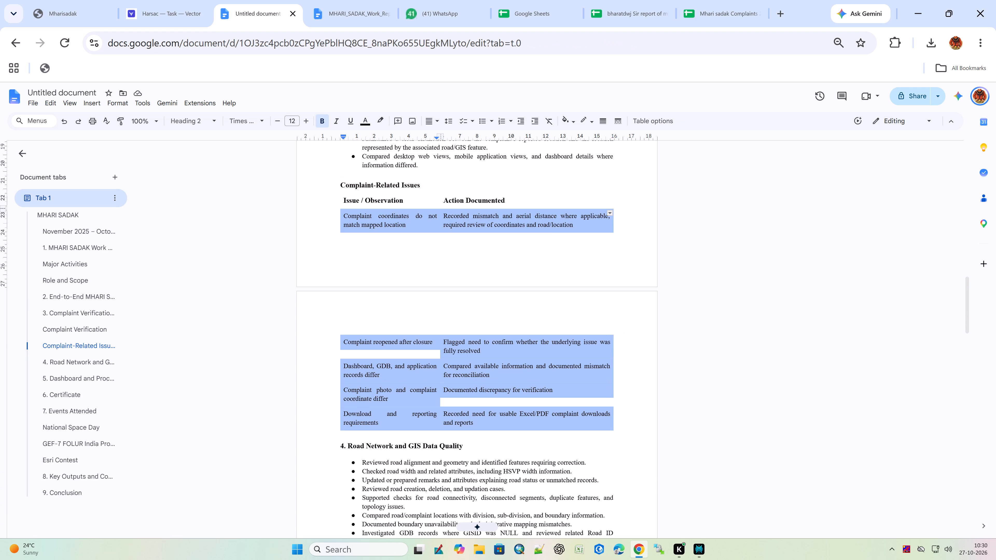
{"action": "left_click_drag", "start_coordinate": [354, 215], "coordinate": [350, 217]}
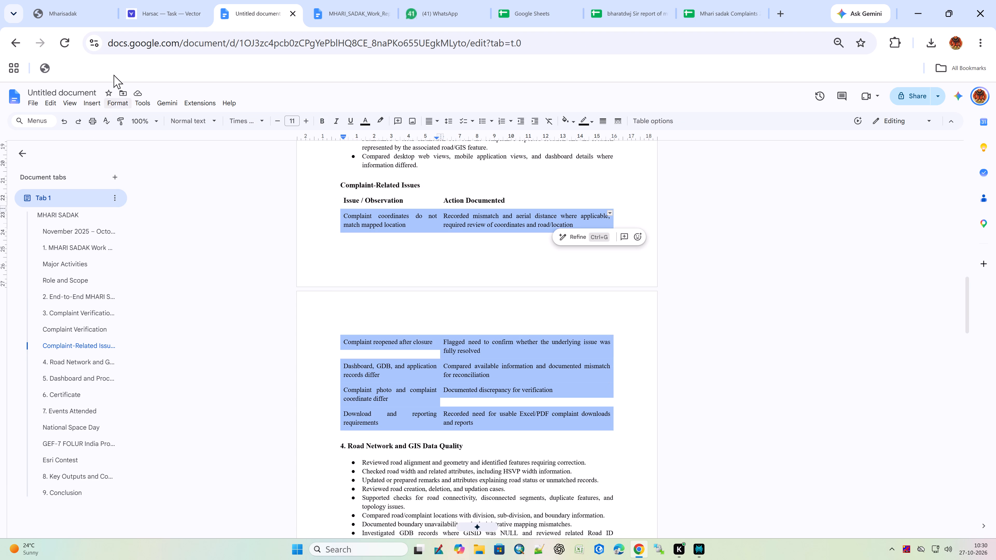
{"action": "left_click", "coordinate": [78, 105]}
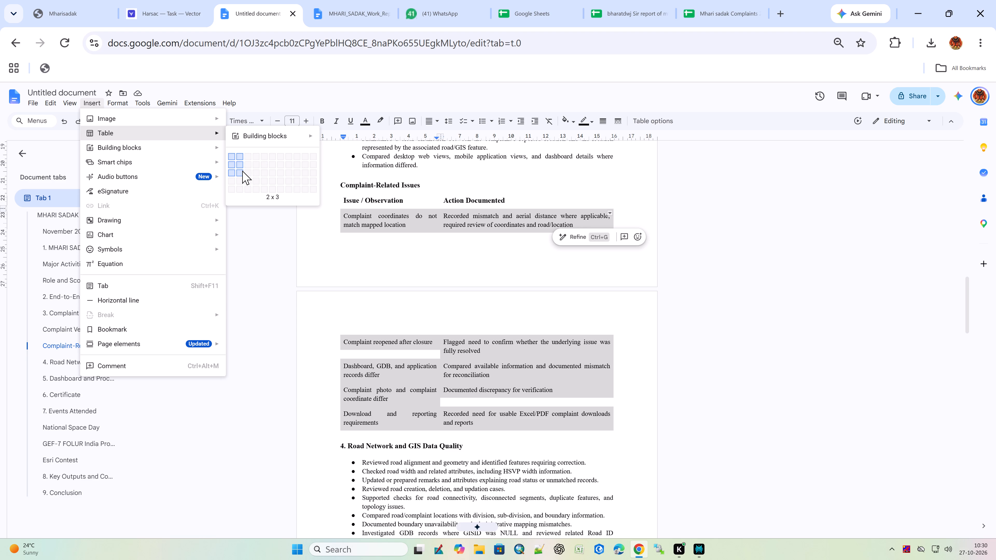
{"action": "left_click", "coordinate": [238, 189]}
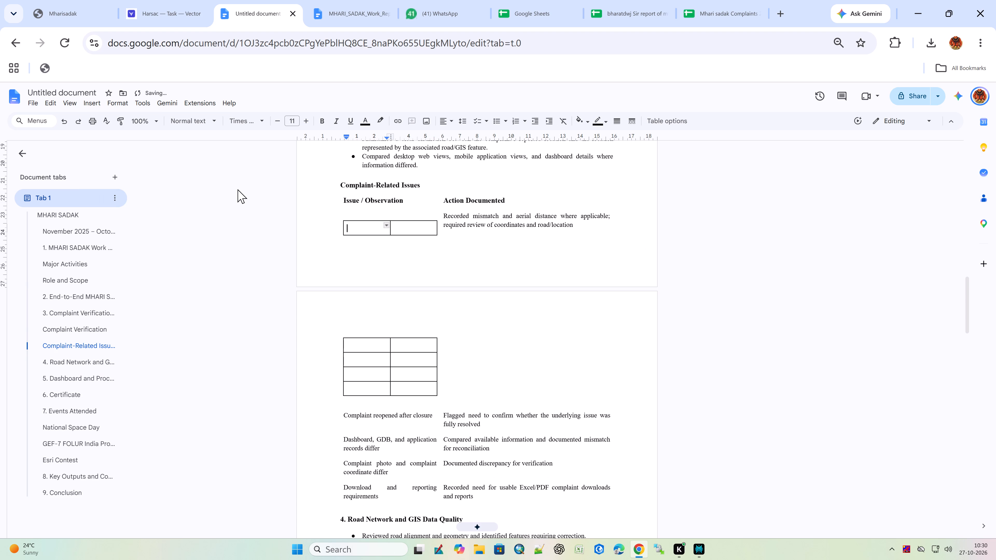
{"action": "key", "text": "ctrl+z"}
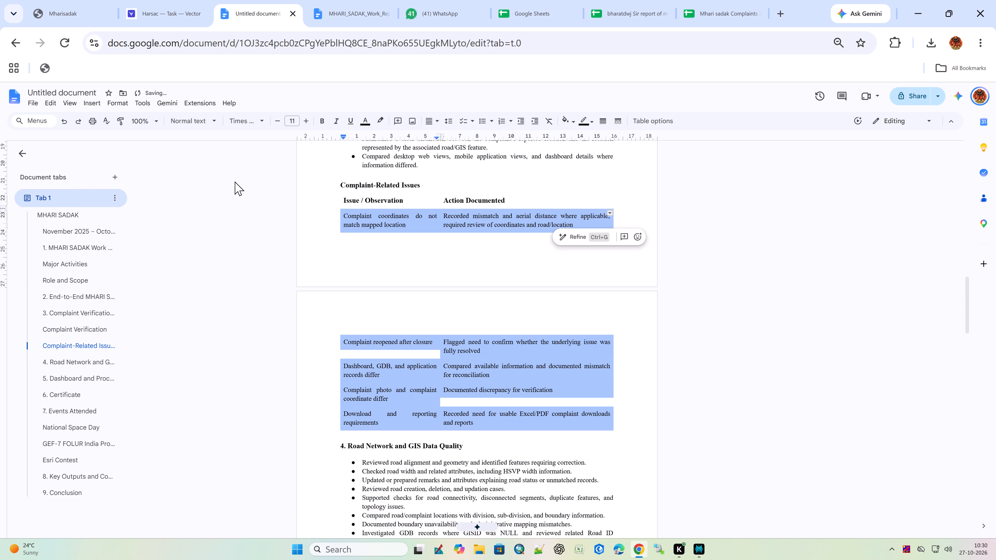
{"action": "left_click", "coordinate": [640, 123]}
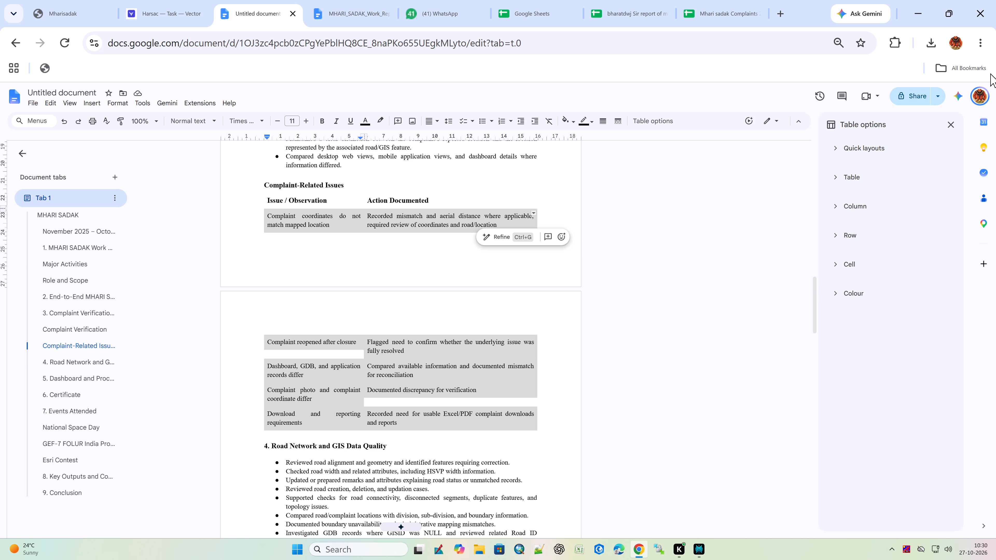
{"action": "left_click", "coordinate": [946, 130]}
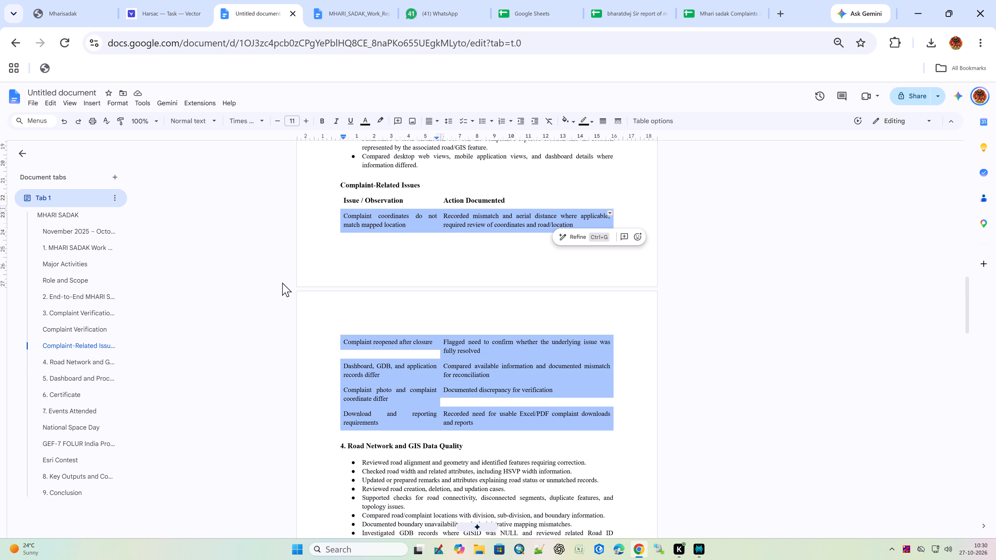
Review the rest of the report, from the Complaint-Related Issues table to section 8, Key Outputs and Contributions.
{"action": "left_click", "coordinate": [365, 374]}
{"action": "scroll", "coordinate": [399, 385], "scroll_direction": "down", "scroll_amount": 2}
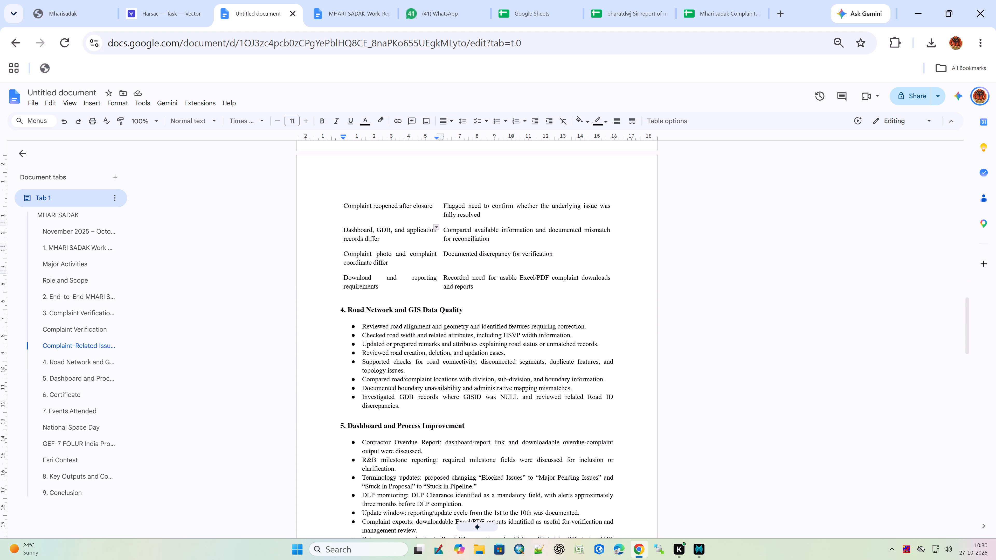
{"action": "scroll", "coordinate": [386, 375], "scroll_direction": "down", "scroll_amount": 6}
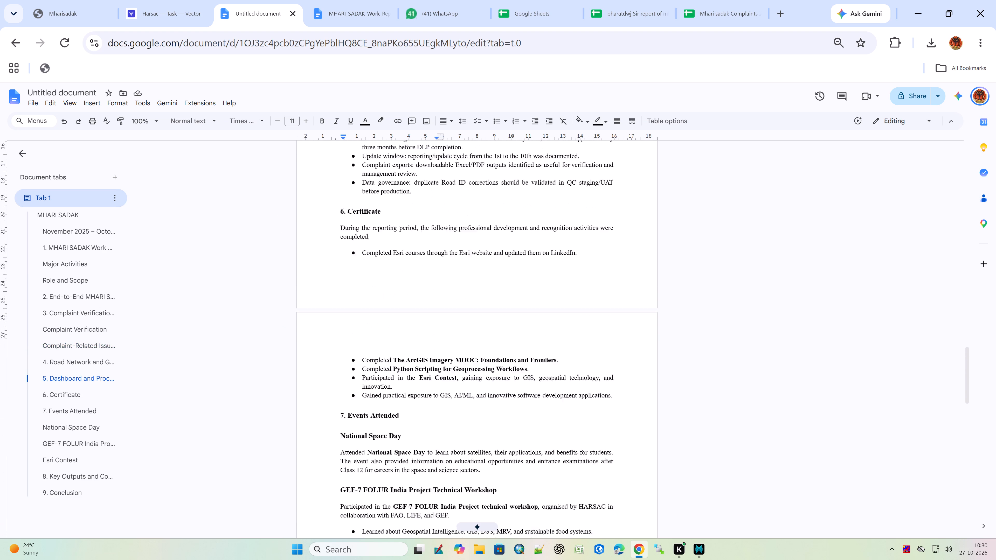
{"action": "scroll", "coordinate": [386, 380], "scroll_direction": "down", "scroll_amount": 4}
{"action": "scroll", "coordinate": [382, 379], "scroll_direction": "up", "scroll_amount": 1}
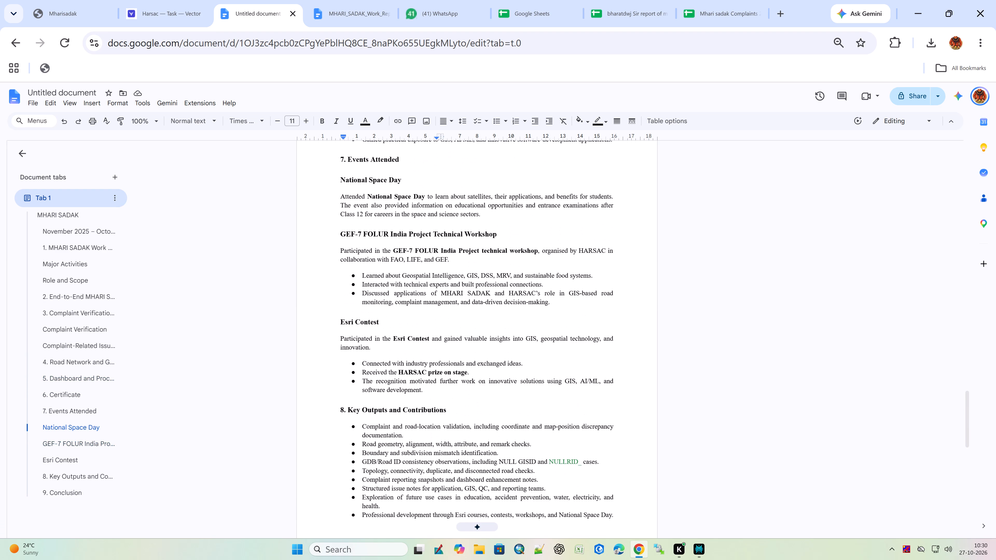
{"action": "scroll", "coordinate": [380, 379], "scroll_direction": "up", "scroll_amount": 1}
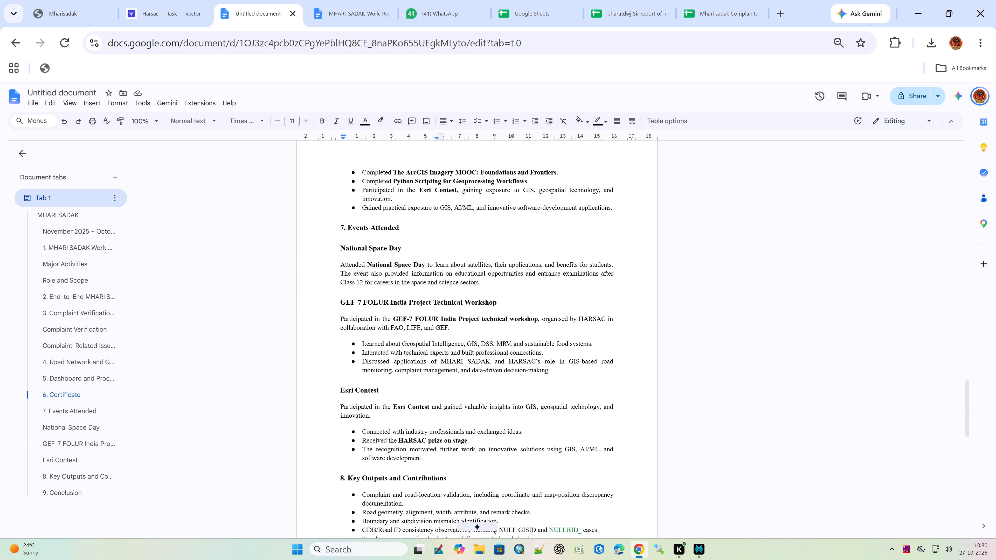
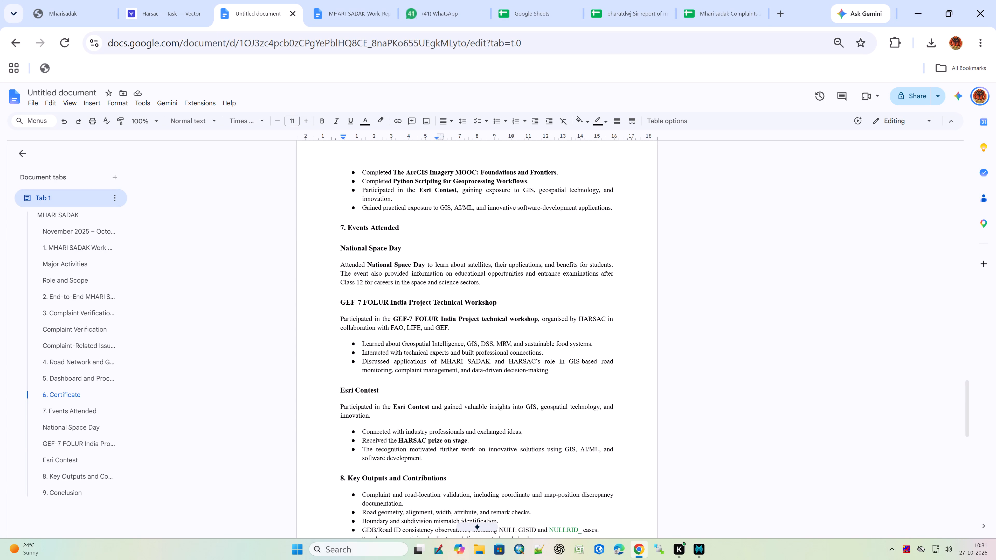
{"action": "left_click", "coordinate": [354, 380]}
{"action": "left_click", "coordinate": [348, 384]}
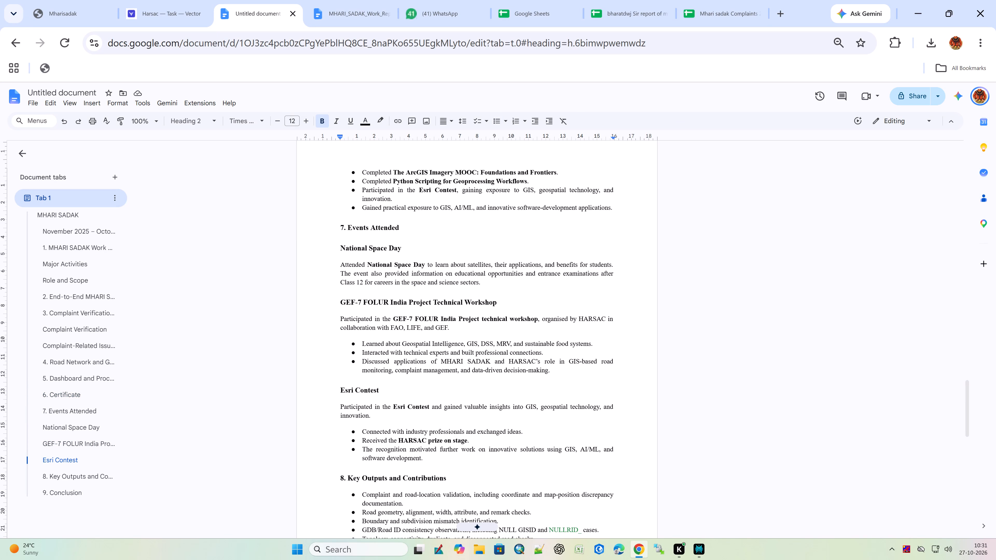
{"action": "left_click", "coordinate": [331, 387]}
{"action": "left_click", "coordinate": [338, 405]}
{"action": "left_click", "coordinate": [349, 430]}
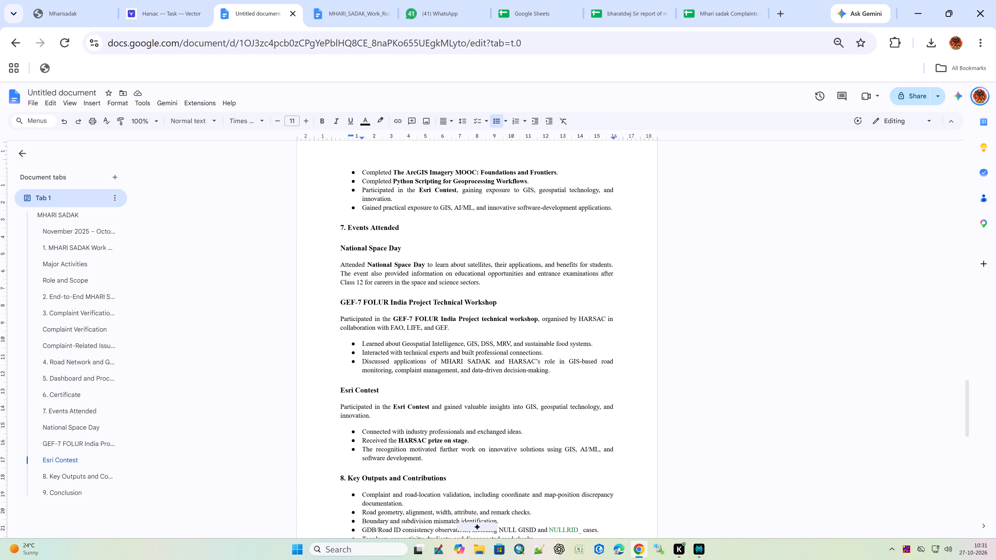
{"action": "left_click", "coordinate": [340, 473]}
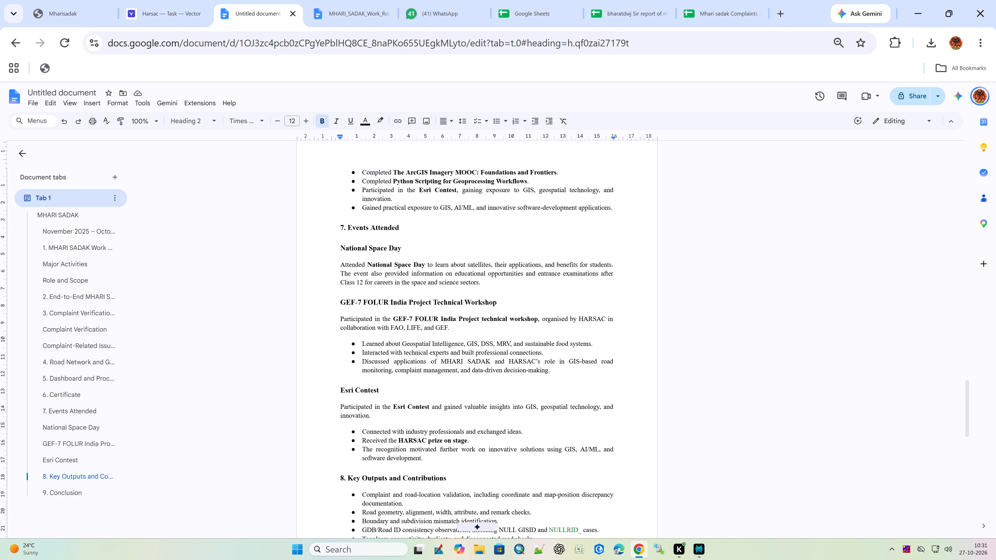
Delete the space before "electricity" in the future use cases bullet of section 8, Key Outputs and Contributions.
{"action": "scroll", "coordinate": [342, 454], "scroll_direction": "down", "scroll_amount": 2}
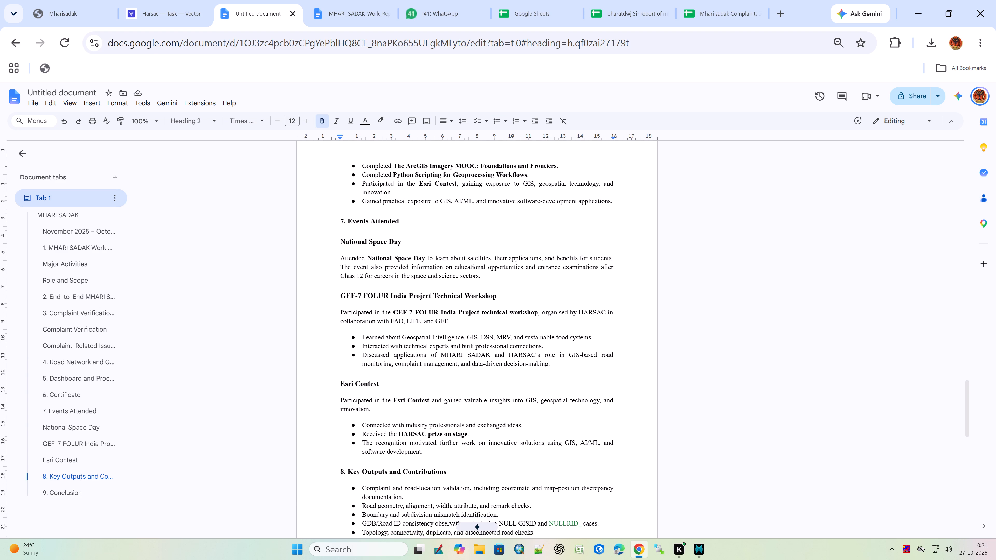
{"action": "scroll", "coordinate": [342, 454], "scroll_direction": "down", "scroll_amount": 1}
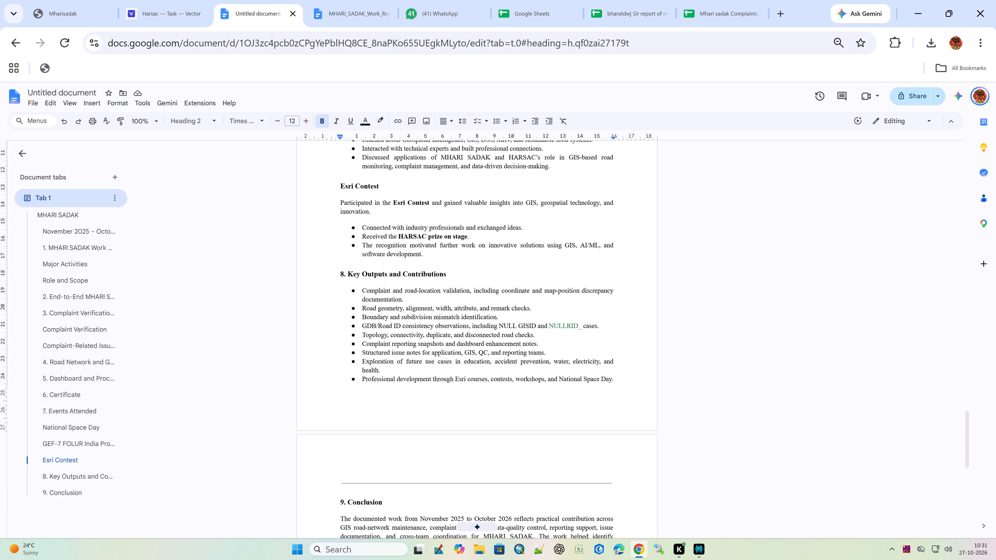
{"action": "left_click", "coordinate": [573, 363]}
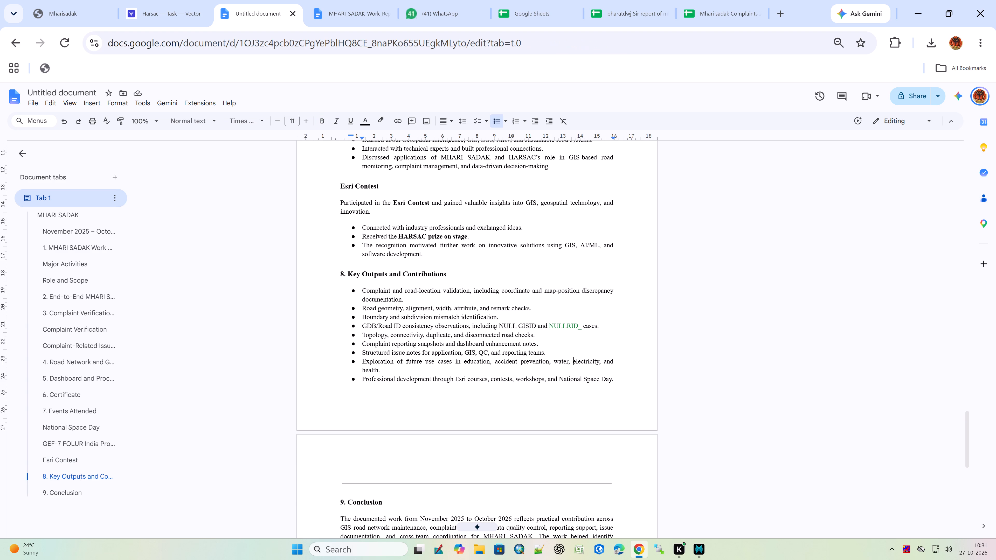
{"action": "key", "text": "BackSpace"}
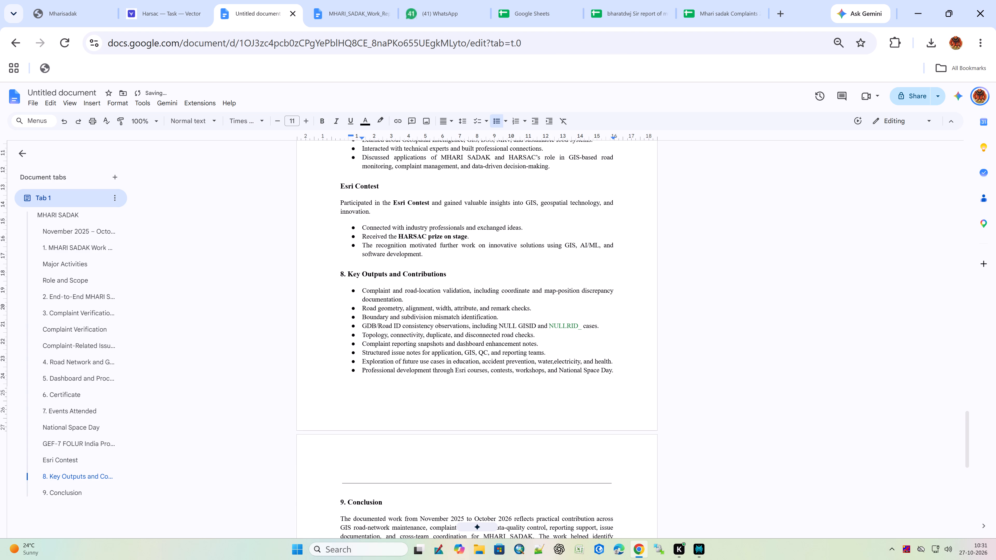
Copy the 9. Conclusion heading and its paragraph from the end of the report.
{"action": "scroll", "coordinate": [439, 388], "scroll_direction": "down", "scroll_amount": 2}
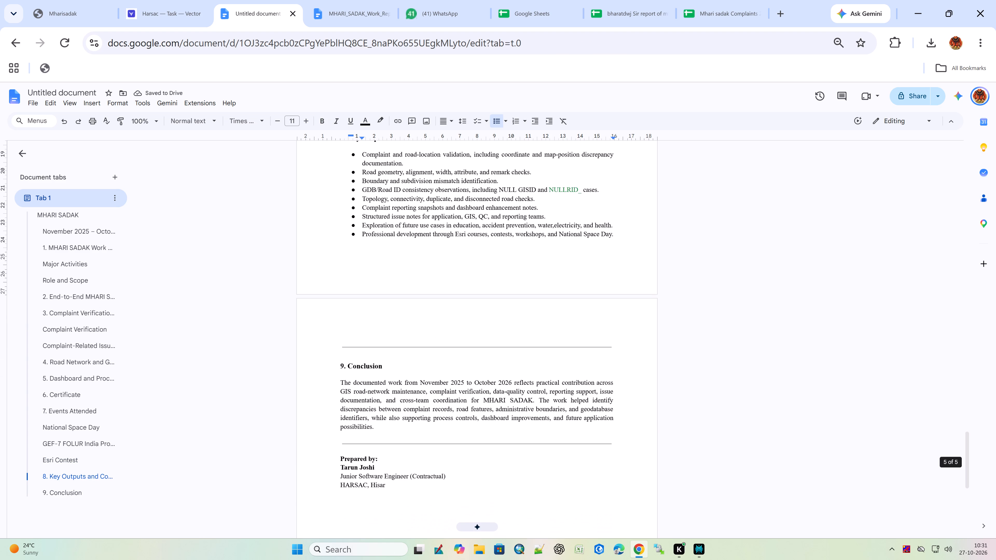
{"action": "scroll", "coordinate": [438, 388], "scroll_direction": "down", "scroll_amount": 5}
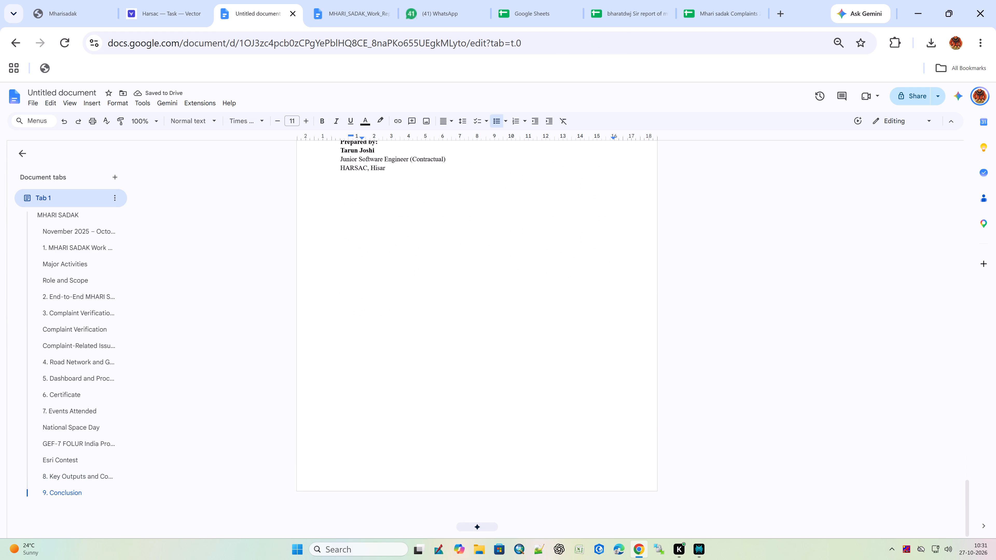
{"action": "scroll", "coordinate": [424, 368], "scroll_direction": "up", "scroll_amount": 4}
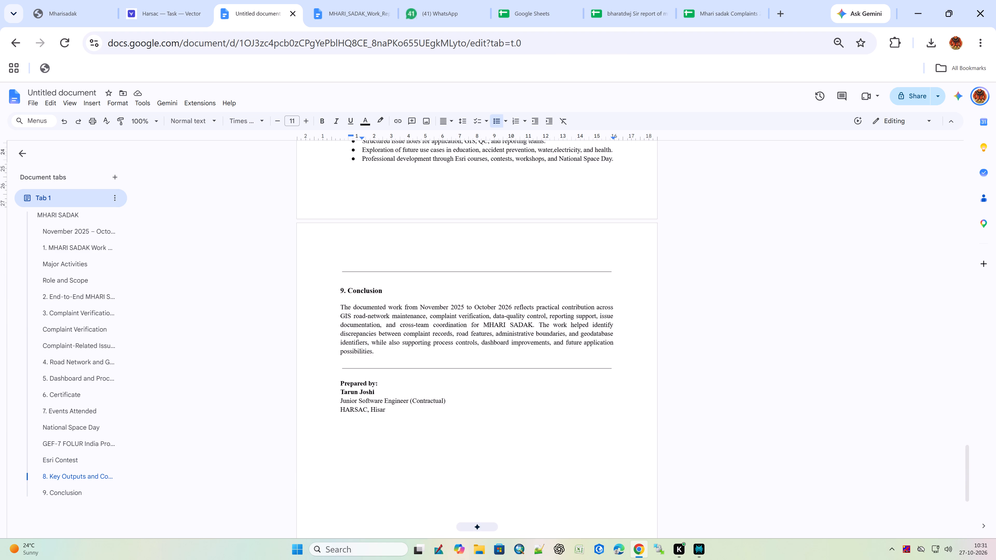
{"action": "scroll", "coordinate": [424, 368], "scroll_direction": "up", "scroll_amount": 1}
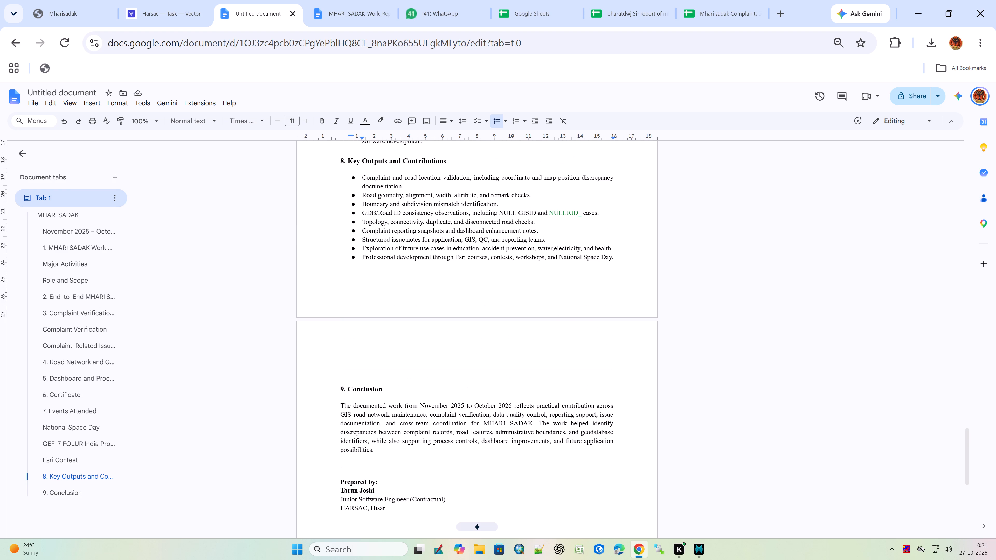
{"action": "left_click_drag", "start_coordinate": [423, 455], "coordinate": [311, 396]}
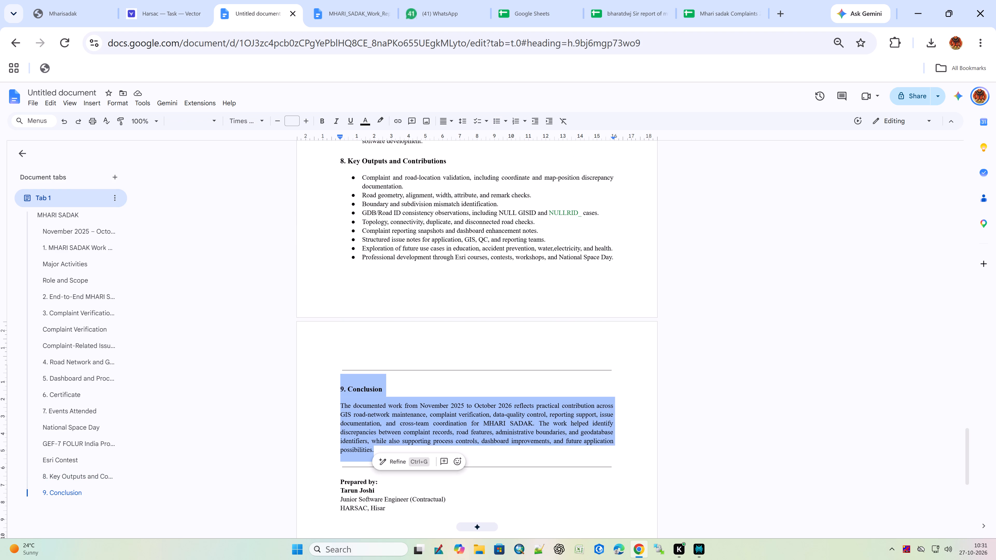
{"action": "key", "text": "ctrl+c"}
{"action": "key", "text": "ctrl+c"}
{"action": "key", "text": "ctrl+c"}
{"action": "left_click", "coordinate": [695, 549]}
{"action": "left_click", "coordinate": [521, 468]}
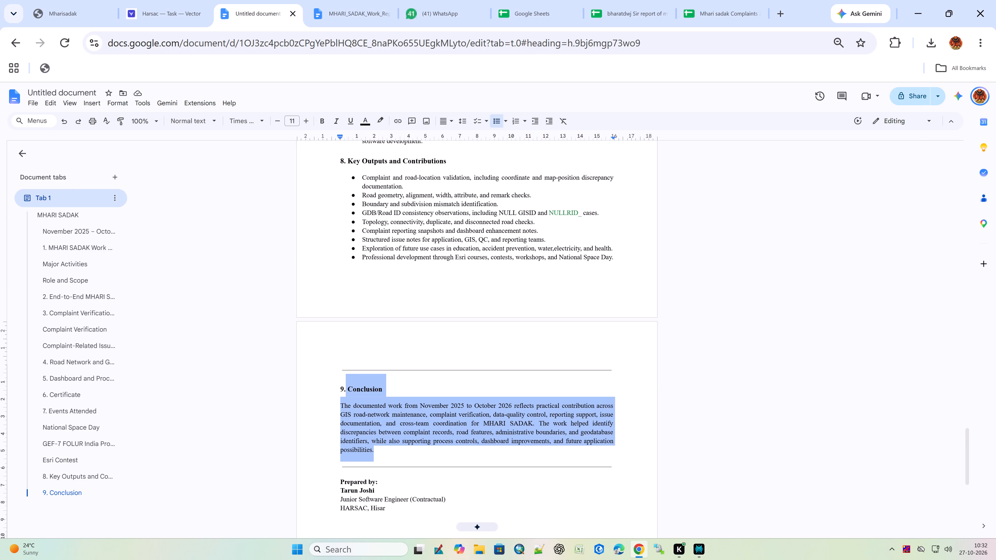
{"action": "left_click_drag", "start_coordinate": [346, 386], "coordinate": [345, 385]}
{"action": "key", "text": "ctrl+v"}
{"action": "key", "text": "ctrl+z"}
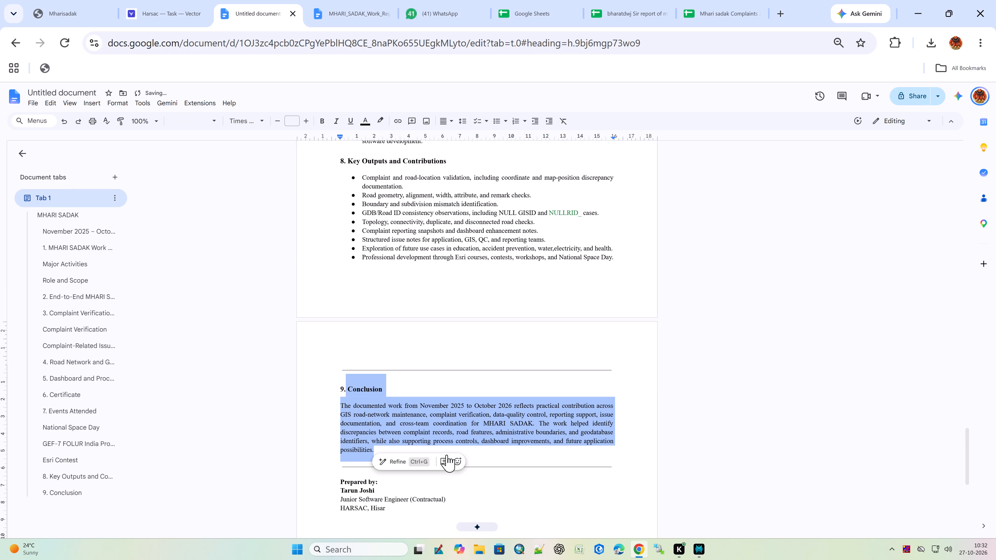
Replace only the section 9 Conclusion paragraph with the copied shortened version.
{"action": "left_click", "coordinate": [357, 410]}
{"action": "left_click_drag", "start_coordinate": [339, 405], "coordinate": [383, 446]}
{"action": "key", "text": "ctrl+v"}
Copy the formatting of the 9. Conclusion heading onto the pasted Conclusion heading below it.
{"action": "double_click", "coordinate": [368, 388]}
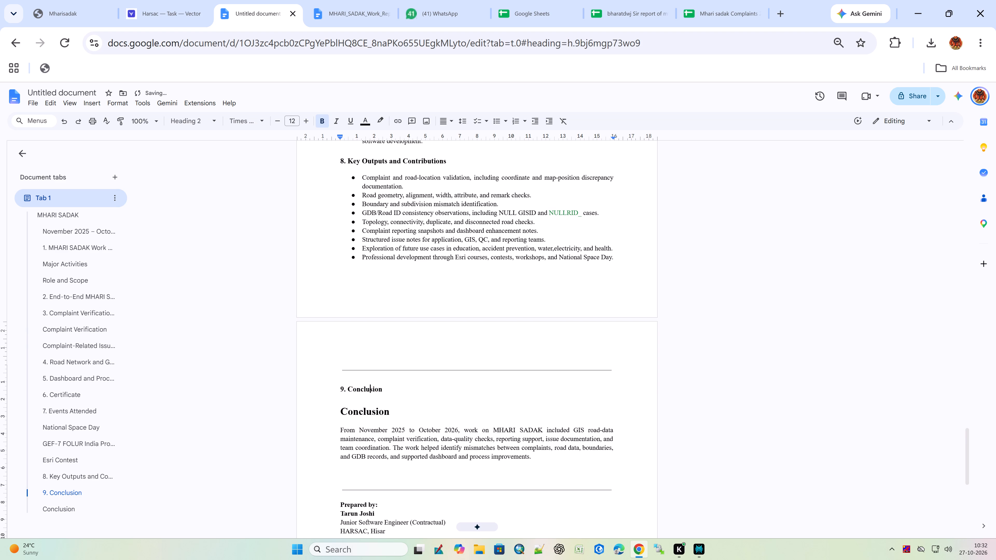
{"action": "left_click", "coordinate": [121, 123]}
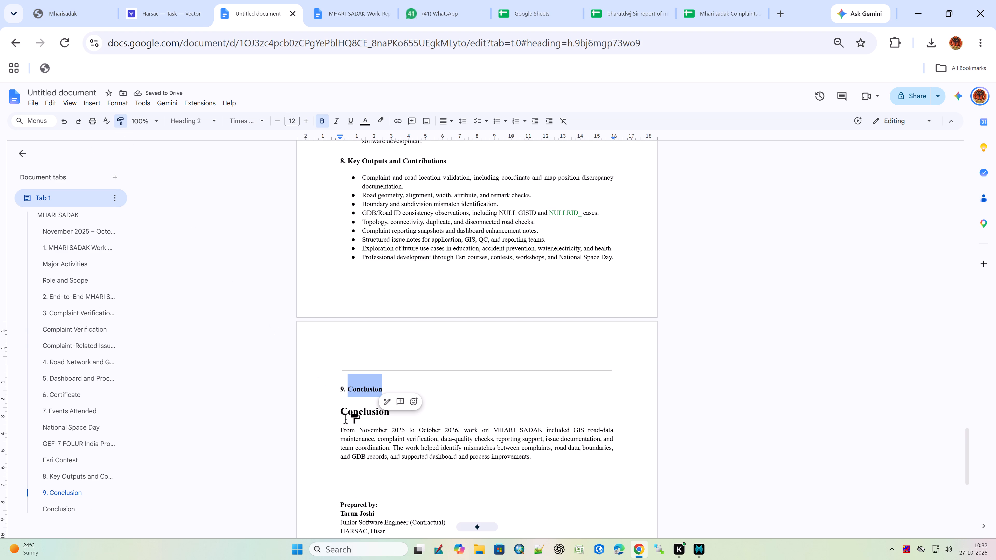
{"action": "double_click", "coordinate": [350, 414]}
{"action": "left_click", "coordinate": [339, 403]}
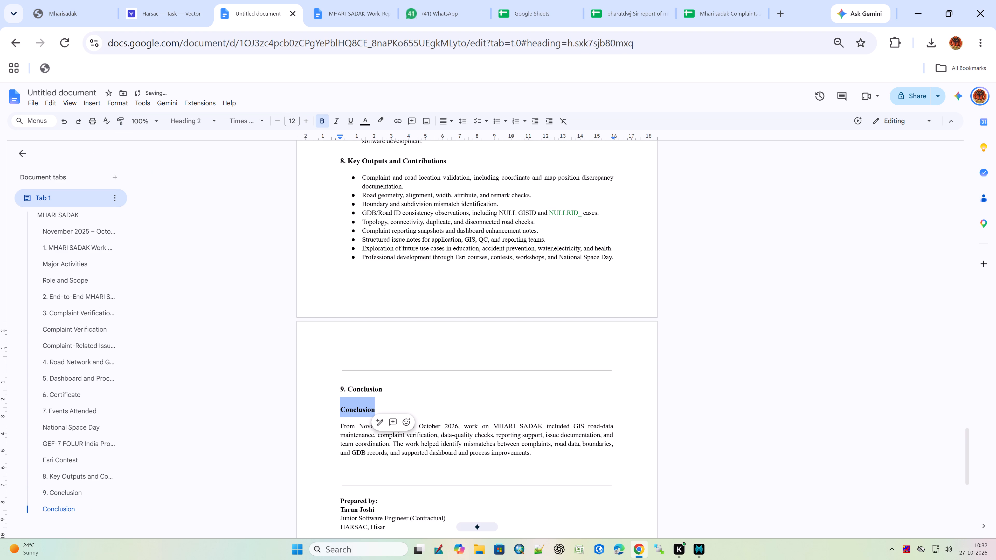
Merge the duplicate headings into a single "9.Conclusion" heading by removing the original word and joining the pasted one to the number.
{"action": "left_click_drag", "start_coordinate": [401, 388], "coordinate": [345, 385]}
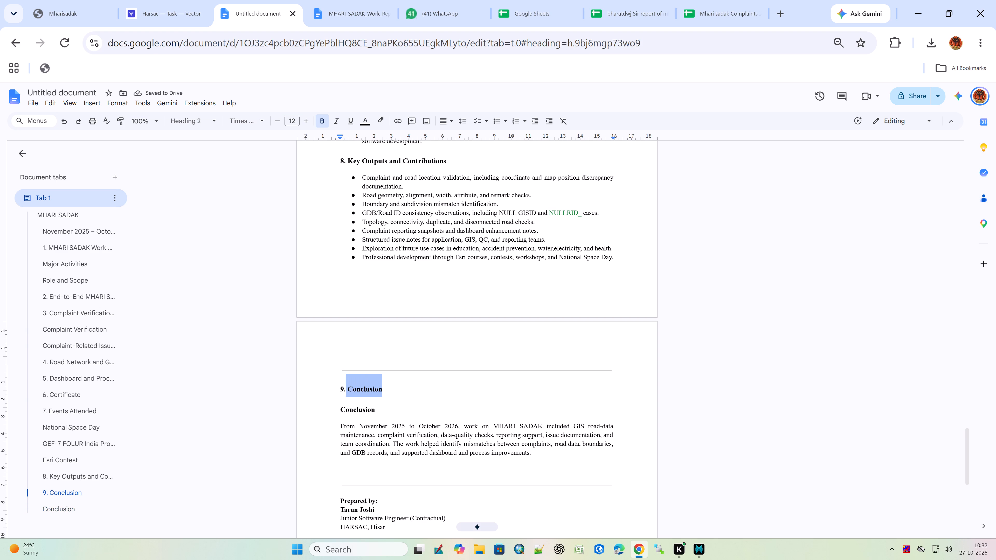
{"action": "key", "text": "BackSpace"}
{"action": "left_click", "coordinate": [341, 408]}
{"action": "key", "text": "BackSpace"}
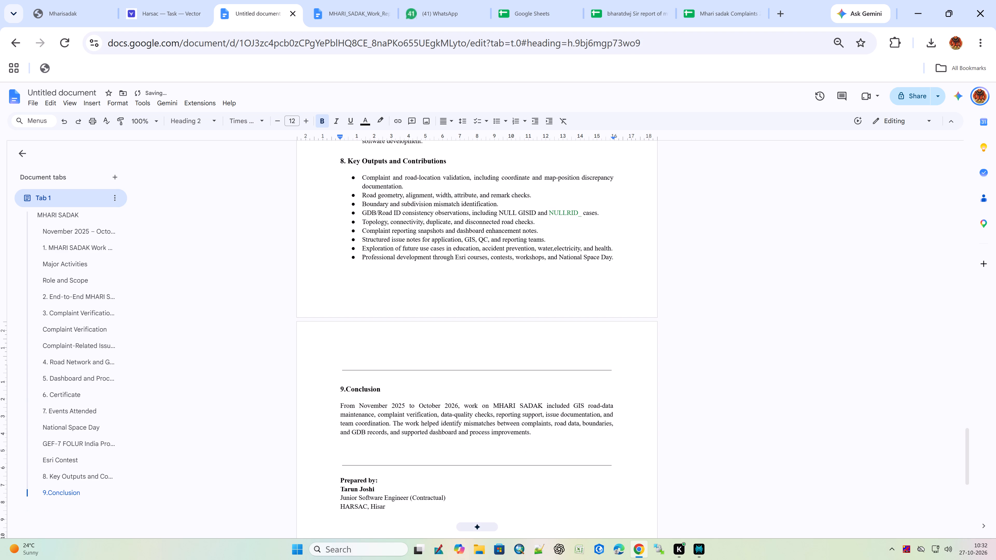
Remove the blank line between the Conclusion paragraph and the horizontal line below it.
{"action": "left_click", "coordinate": [410, 454]}
{"action": "key", "text": "BackSpace"}
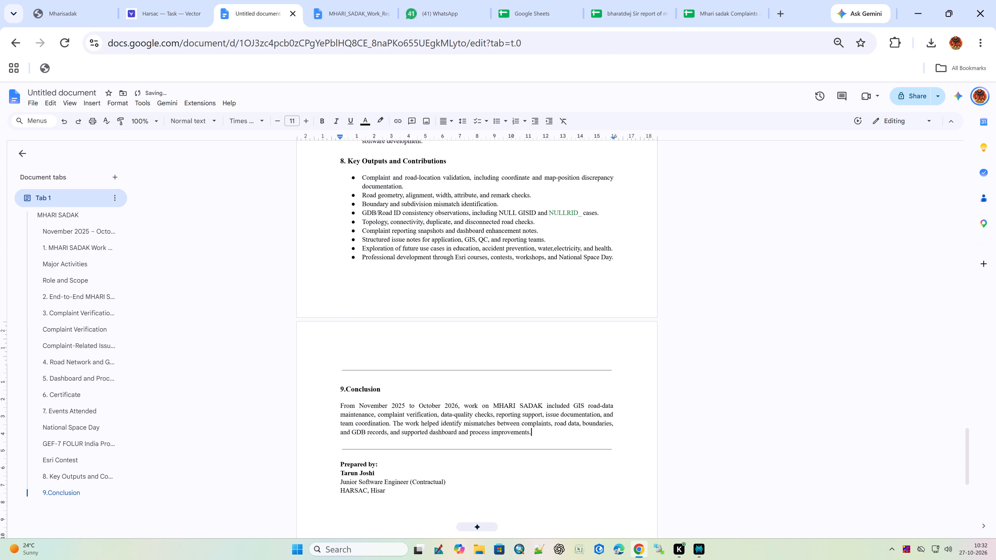
Apply the Normal text style to the whole Esri Contest subsection, including its heading, intro paragraph and bullets.
{"action": "scroll", "coordinate": [388, 342], "scroll_direction": "up", "scroll_amount": 3}
{"action": "scroll", "coordinate": [401, 408], "scroll_direction": "down", "scroll_amount": 2}
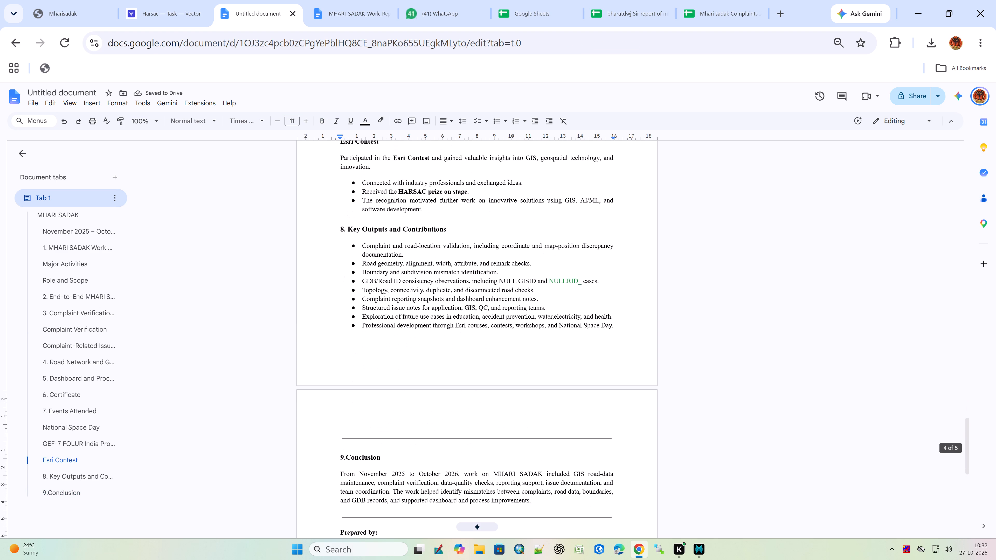
{"action": "scroll", "coordinate": [517, 391], "scroll_direction": "up", "scroll_amount": 1}
{"action": "scroll", "coordinate": [517, 391], "scroll_direction": "down", "scroll_amount": 3}
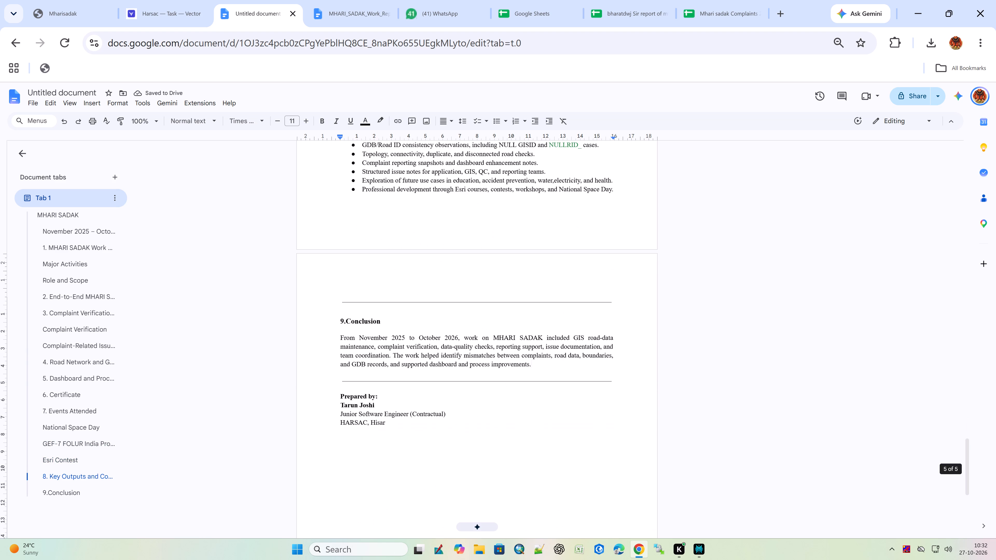
{"action": "scroll", "coordinate": [517, 391], "scroll_direction": "up", "scroll_amount": 5}
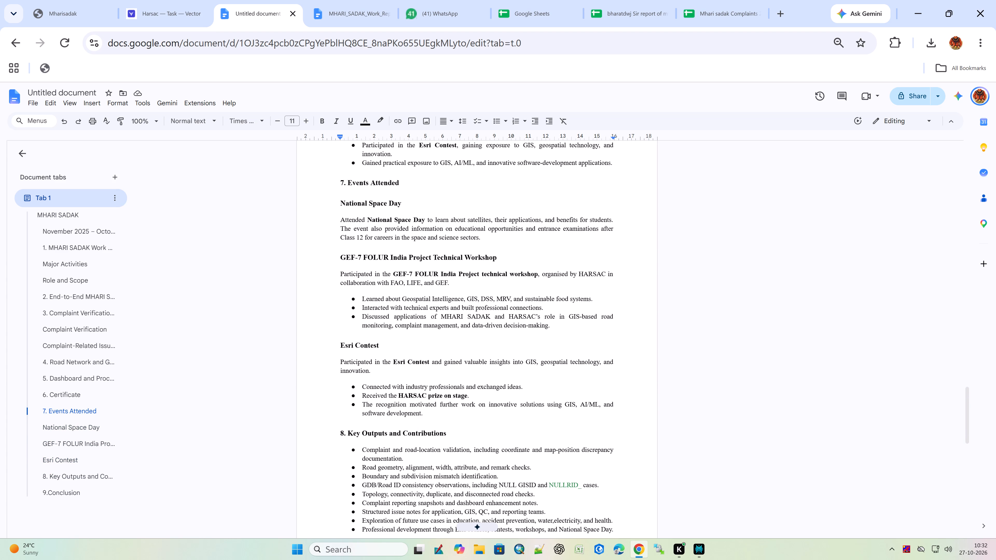
{"action": "left_click", "coordinate": [364, 382]}
{"action": "left_click_drag", "start_coordinate": [441, 423], "coordinate": [283, 355]}
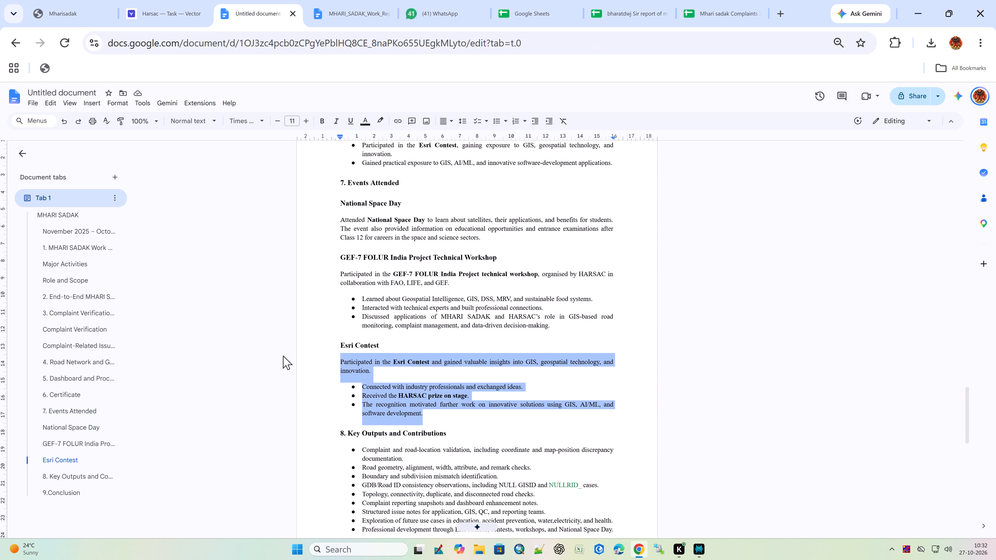
{"action": "left_click_drag", "start_coordinate": [283, 355], "coordinate": [285, 349]}
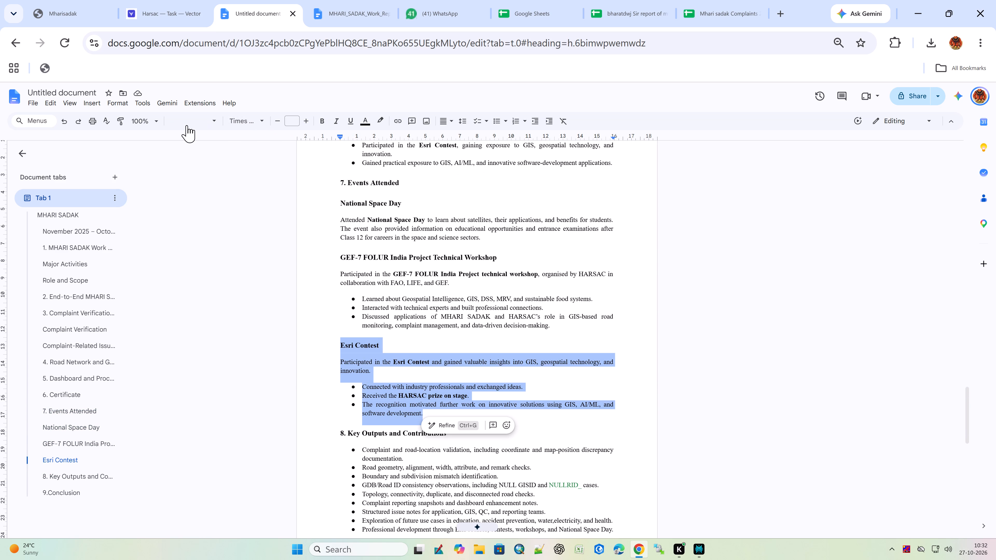
{"action": "left_click", "coordinate": [187, 125]}
{"action": "left_click", "coordinate": [202, 143]}
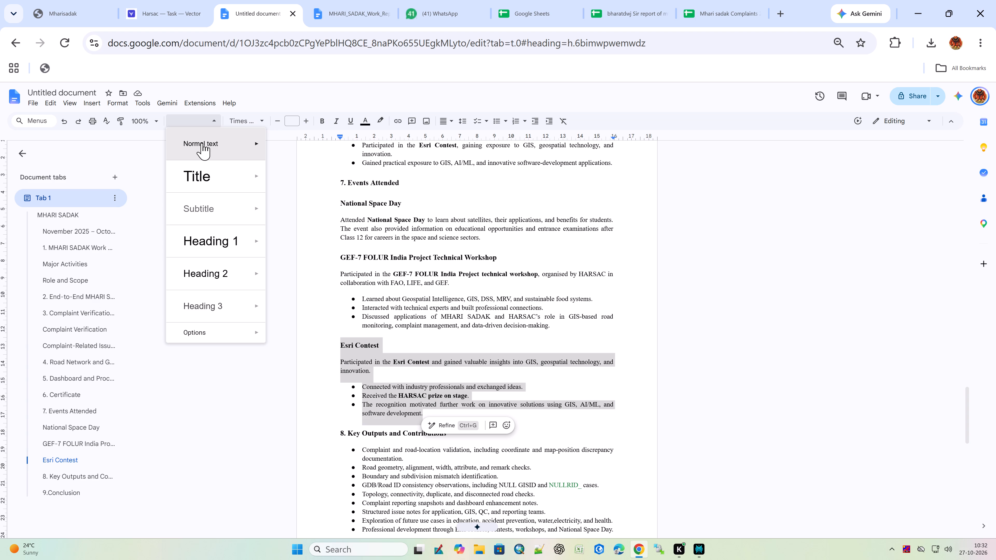
{"action": "left_click", "coordinate": [203, 116]}
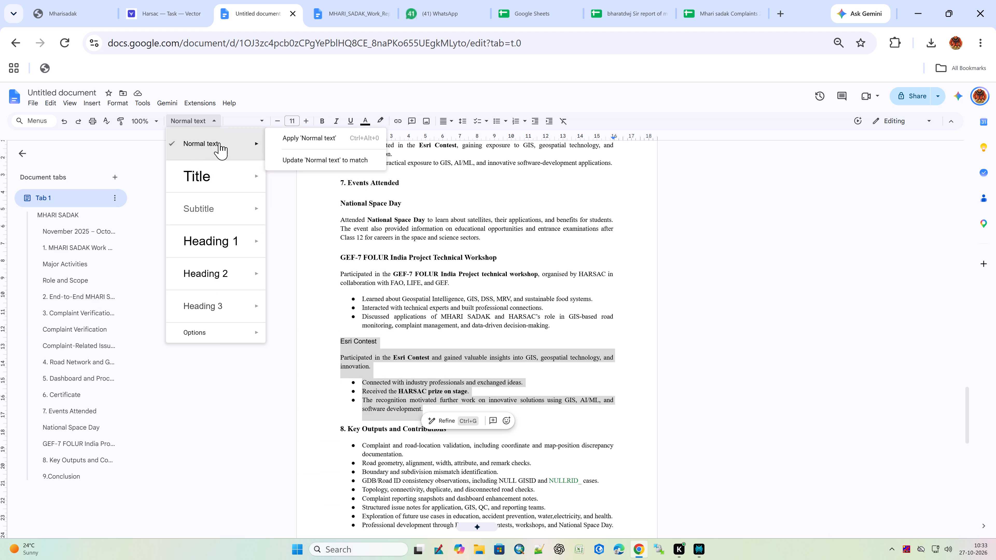
{"action": "left_click", "coordinate": [323, 141]}
{"action": "left_click", "coordinate": [370, 382]}
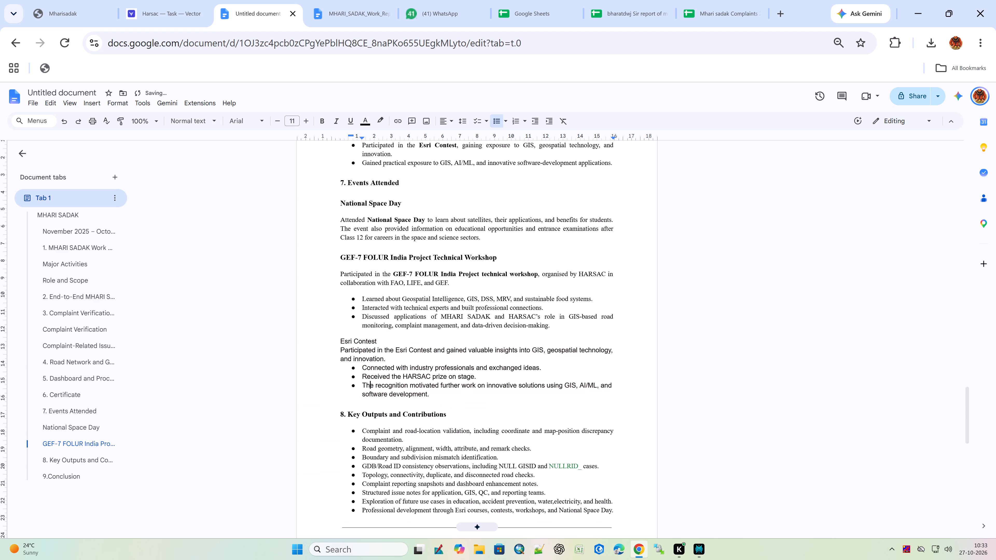
Apply the Normal text style to all bullets under the 8. Key Outputs and Contributions heading.
{"action": "scroll", "coordinate": [412, 480], "scroll_direction": "down", "scroll_amount": 1}
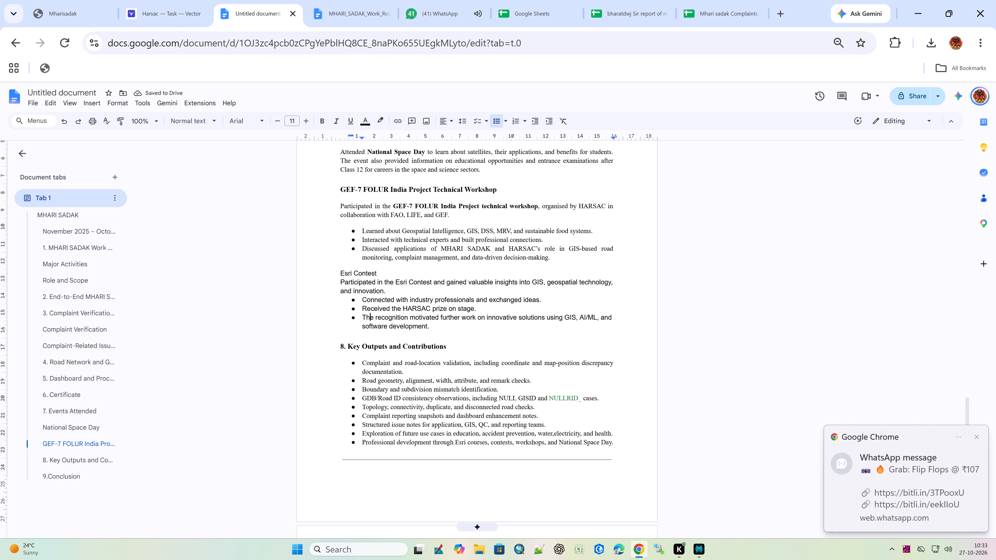
{"action": "left_click_drag", "start_coordinate": [622, 442], "coordinate": [338, 359]}
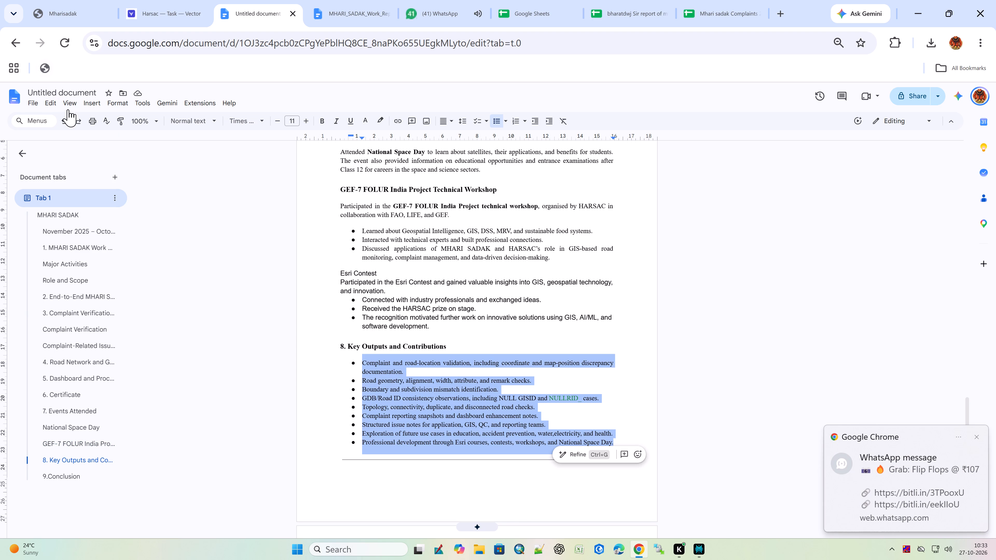
{"action": "left_click", "coordinate": [204, 120]}
{"action": "left_click", "coordinate": [346, 139]}
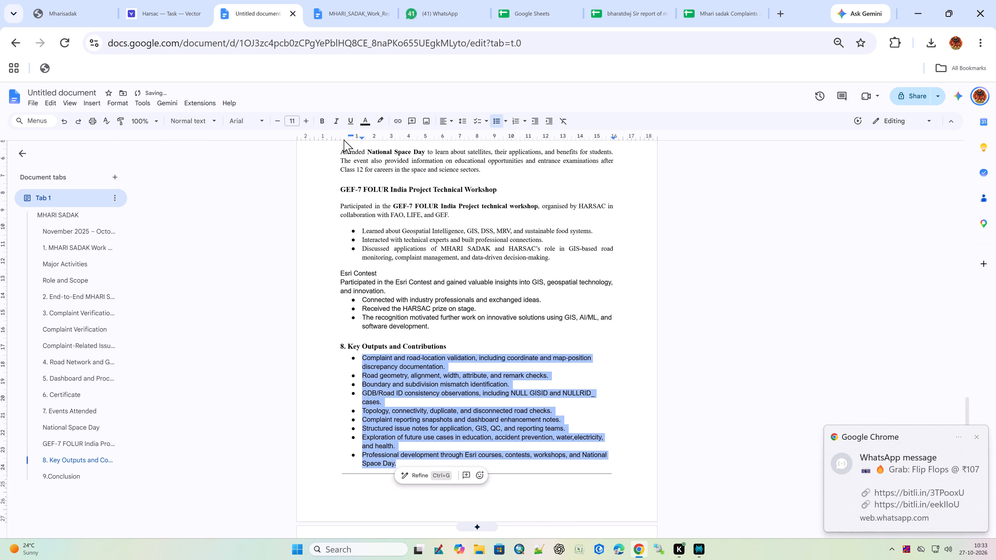
{"action": "left_click", "coordinate": [435, 319]}
{"action": "scroll", "coordinate": [503, 289], "scroll_direction": "up", "scroll_amount": 1}
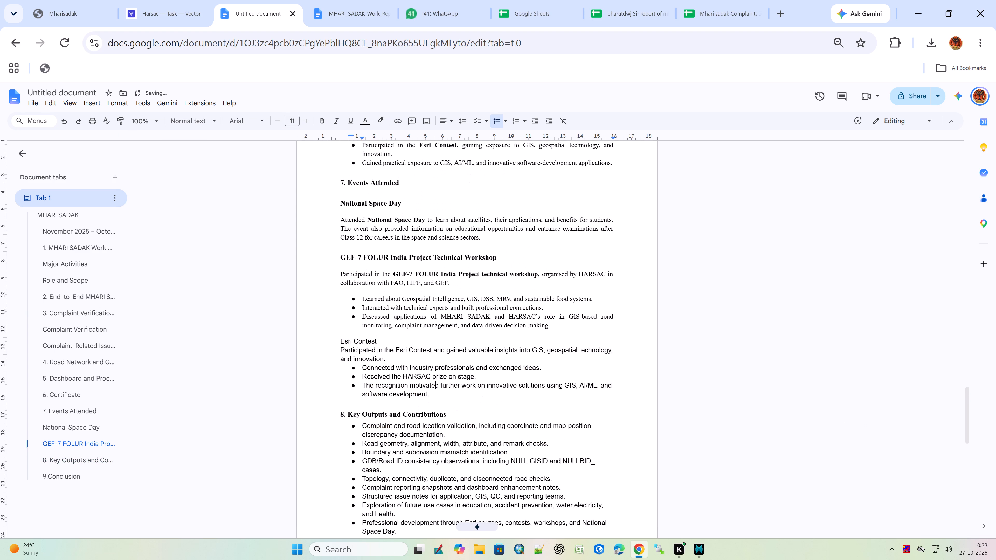
Apply the Normal text style to the paragraph and bullets under the GEF-7 FOLUR India Project Technical Workshop heading.
{"action": "left_click_drag", "start_coordinate": [569, 322], "coordinate": [281, 277]}
{"action": "left_click", "coordinate": [191, 121]}
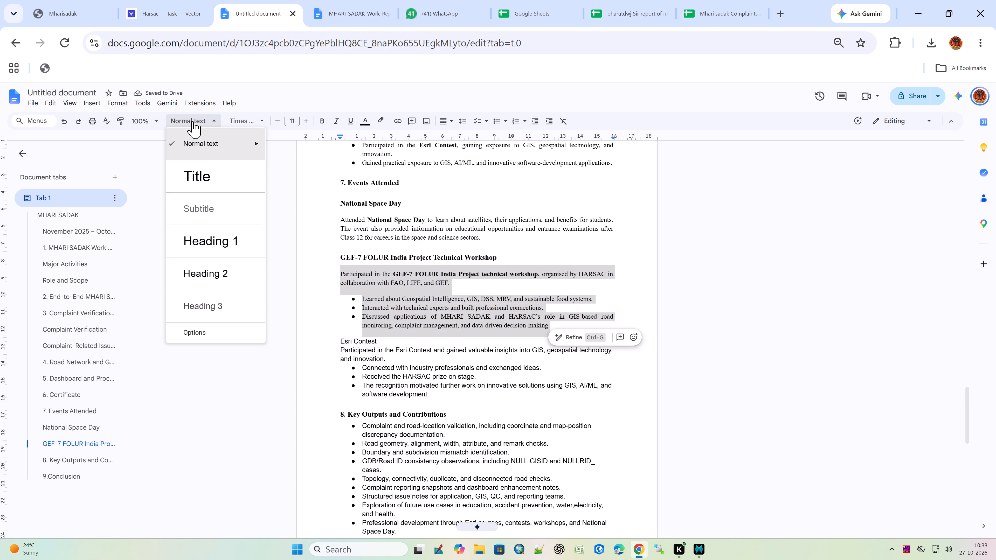
{"action": "left_click", "coordinate": [316, 144]}
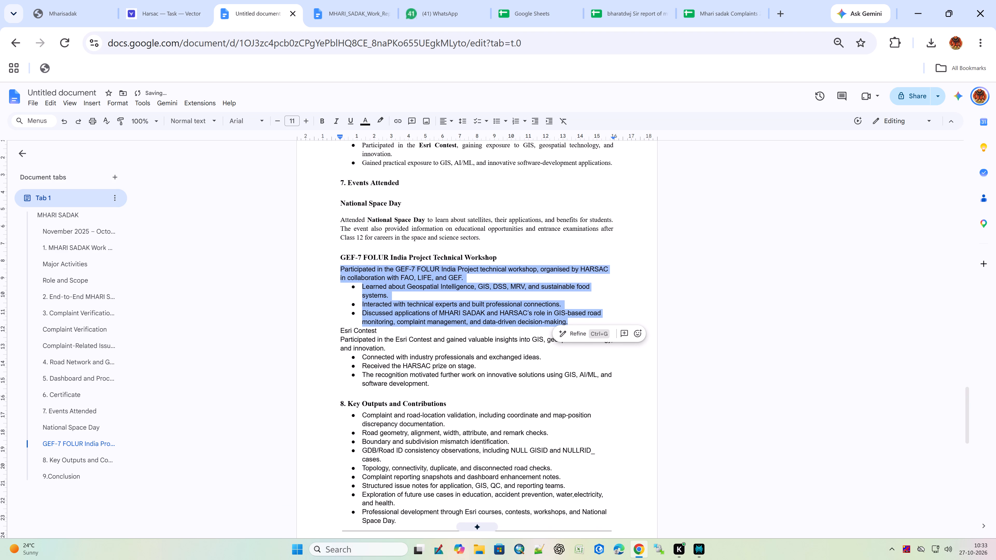
Make the "Esri Contest" heading in section 7, Events Attended, bold.
{"action": "left_click", "coordinate": [376, 329]}
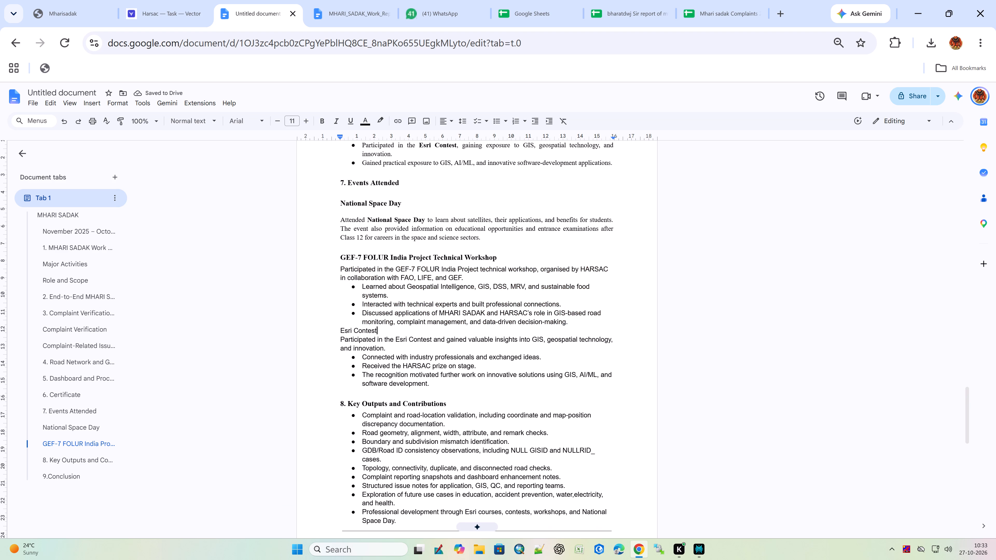
{"action": "left_click_drag", "start_coordinate": [378, 330], "coordinate": [325, 330]}
{"action": "left_click", "coordinate": [320, 120]}
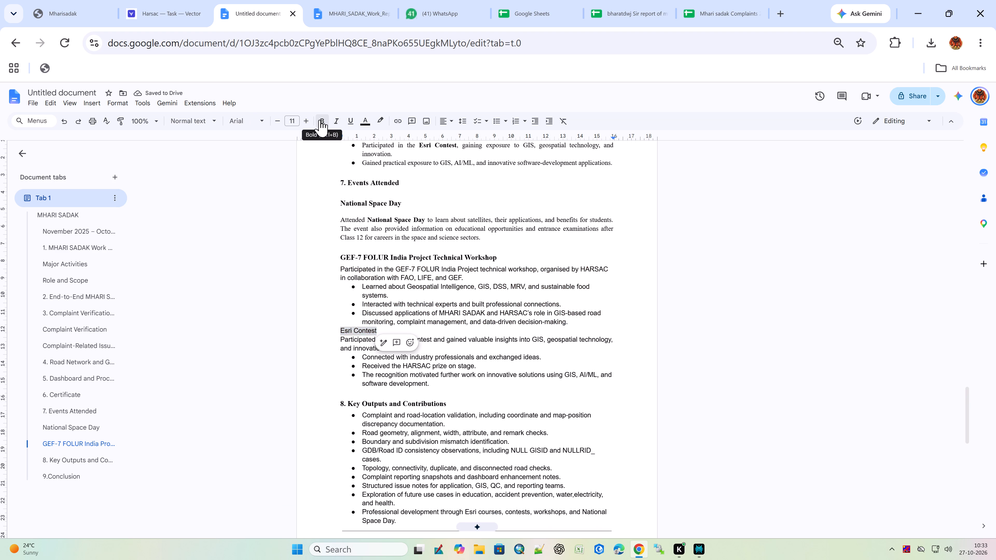
{"action": "left_click", "coordinate": [343, 363]}
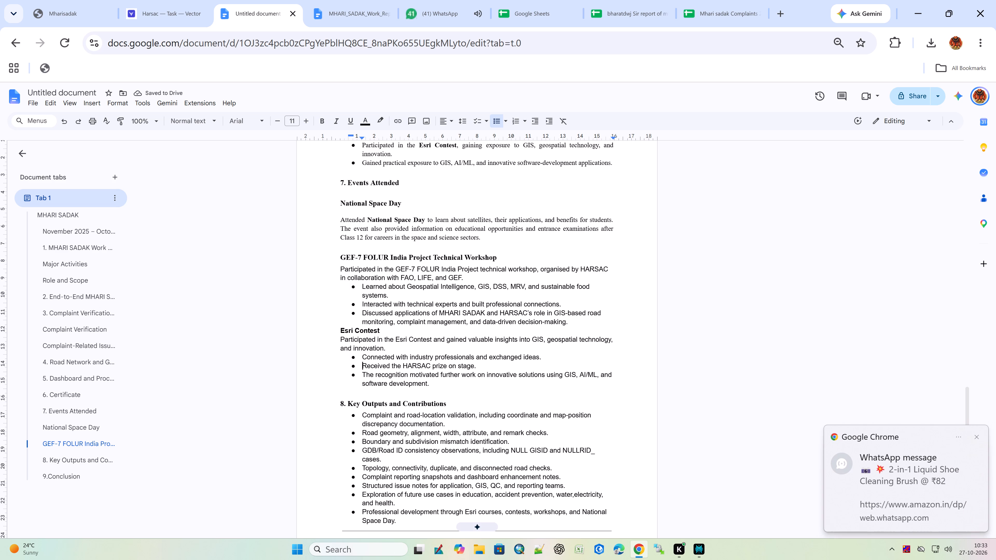
Set the font of the entire document to Times New Roman.
{"action": "key", "text": "ctrl+a"}
{"action": "left_click", "coordinate": [270, 118]}
{"action": "left_click", "coordinate": [262, 117]}
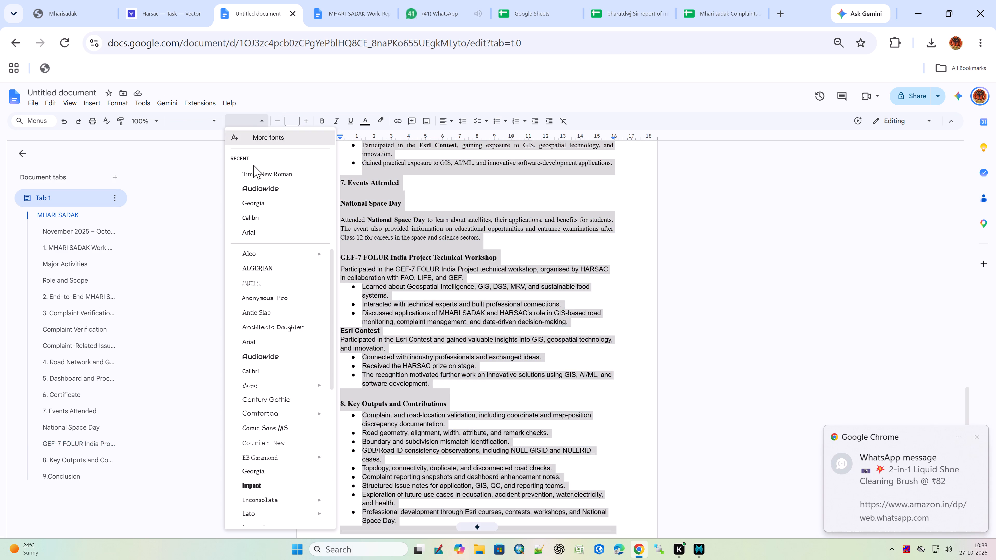
{"action": "left_click", "coordinate": [276, 178]}
{"action": "left_click", "coordinate": [413, 345]}
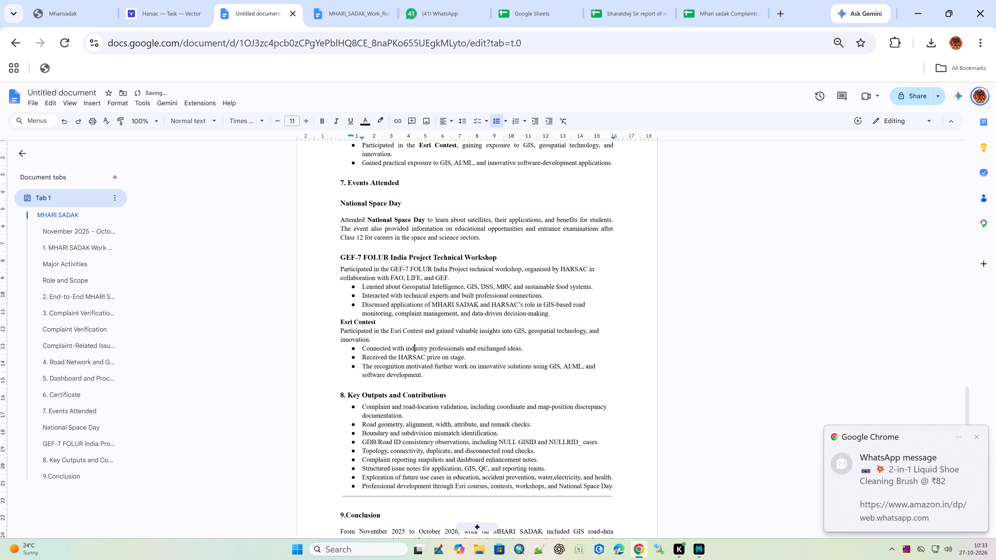
Apply the Normal text style to the two introductory paragraphs under 1. MHARI SADAK Work Report.
{"action": "scroll", "coordinate": [467, 301], "scroll_direction": "up", "scroll_amount": 2}
{"action": "scroll", "coordinate": [478, 321], "scroll_direction": "up", "scroll_amount": 4}
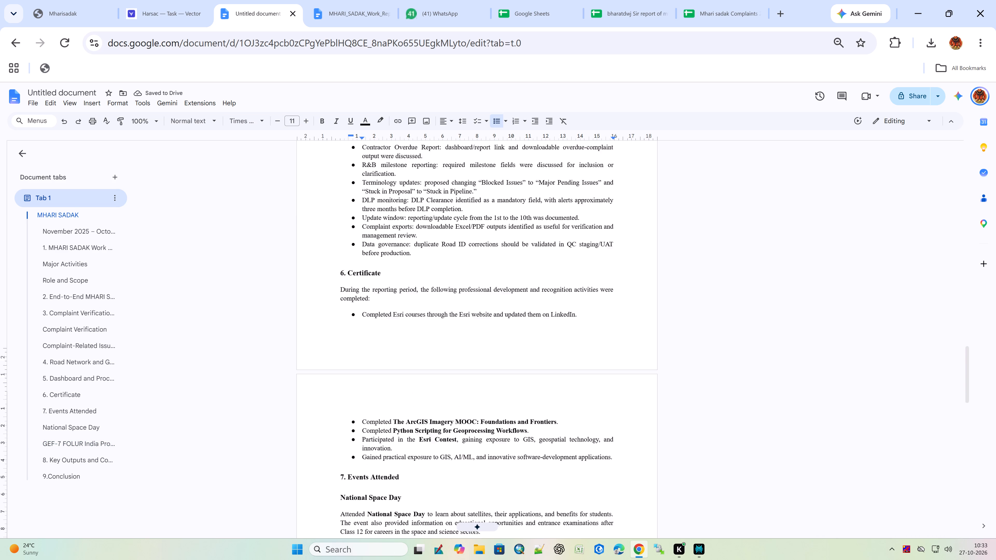
{"action": "scroll", "coordinate": [483, 316], "scroll_direction": "up", "scroll_amount": 20}
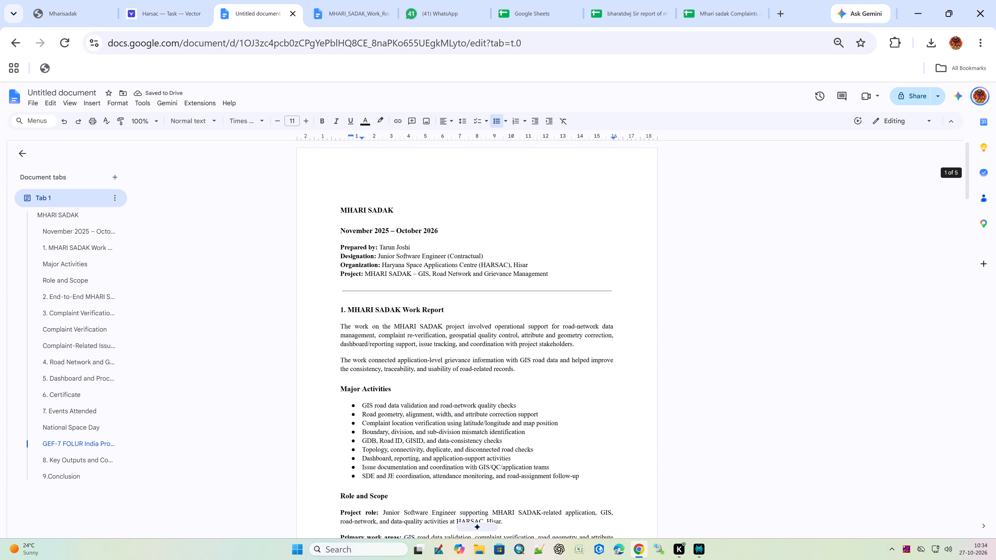
{"action": "left_click_drag", "start_coordinate": [547, 373], "coordinate": [333, 324]}
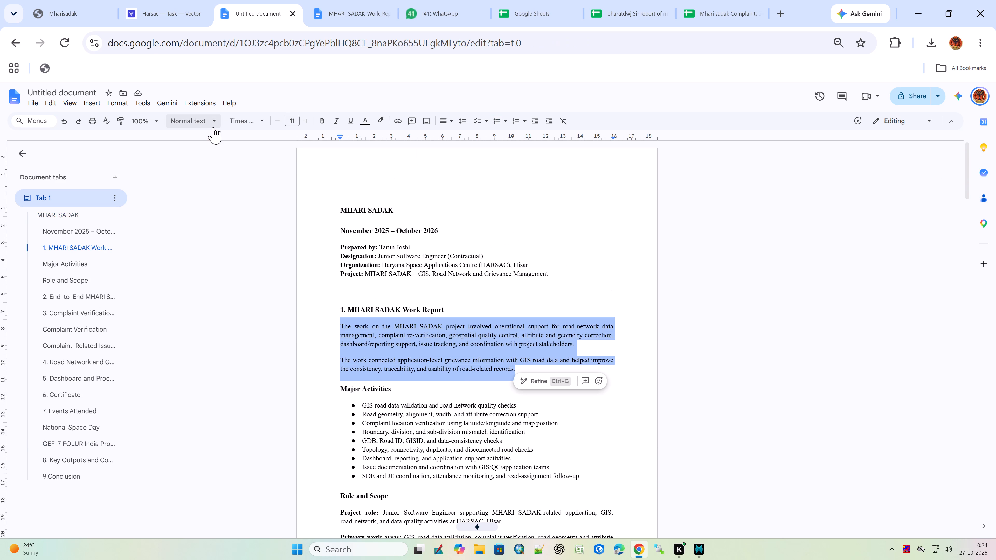
{"action": "left_click", "coordinate": [210, 125]}
{"action": "left_click", "coordinate": [335, 145]}
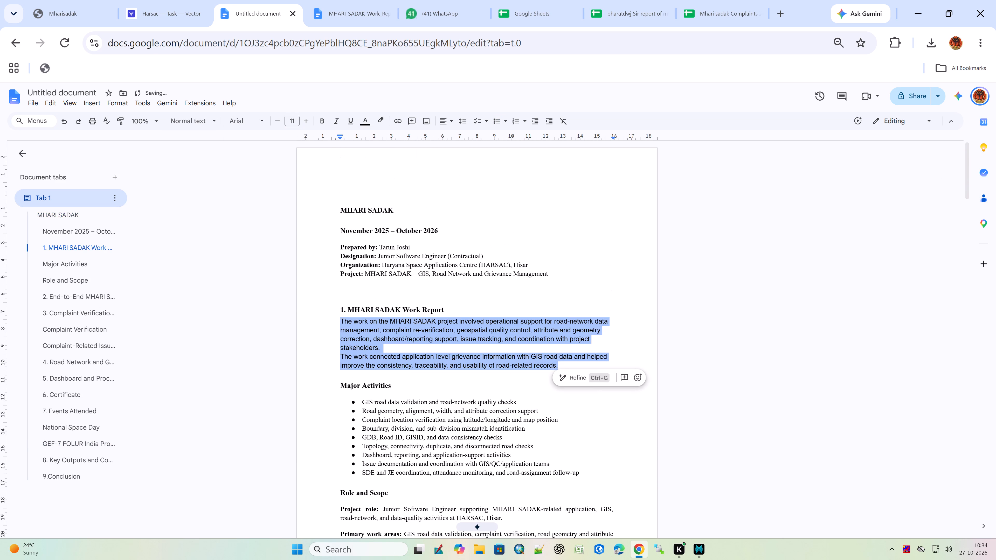
{"action": "left_click", "coordinate": [414, 428]}
Apply the Normal text style to the whole document, including all its headings.
{"action": "left_click_drag", "start_coordinate": [604, 478], "coordinate": [570, 475]}
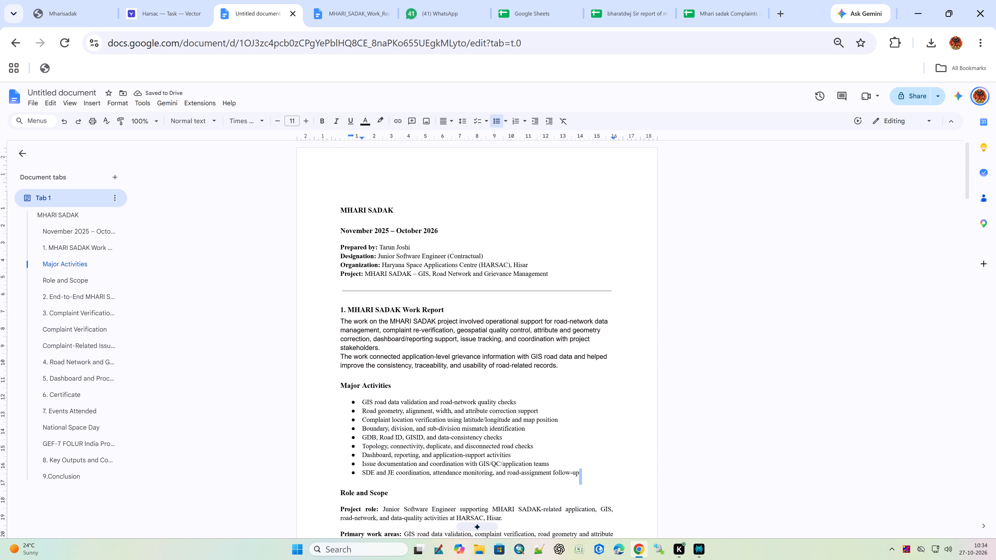
{"action": "left_click_drag", "start_coordinate": [570, 475], "coordinate": [238, 320]}
{"action": "key", "text": "ctrl+a"}
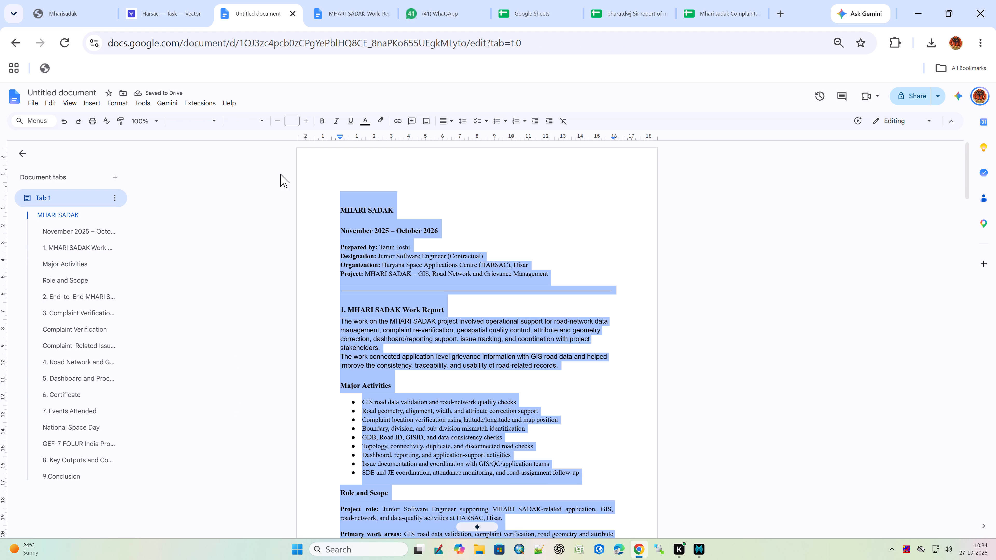
{"action": "left_click", "coordinate": [233, 120]}
{"action": "left_click", "coordinate": [201, 118]}
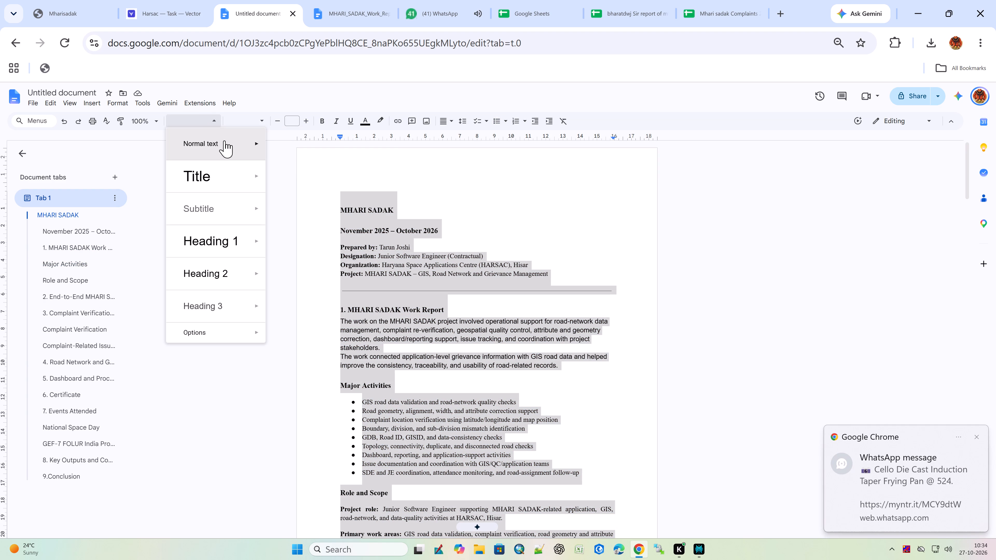
{"action": "left_click", "coordinate": [320, 132]}
{"action": "left_click_drag", "start_coordinate": [479, 360], "coordinate": [483, 360]}
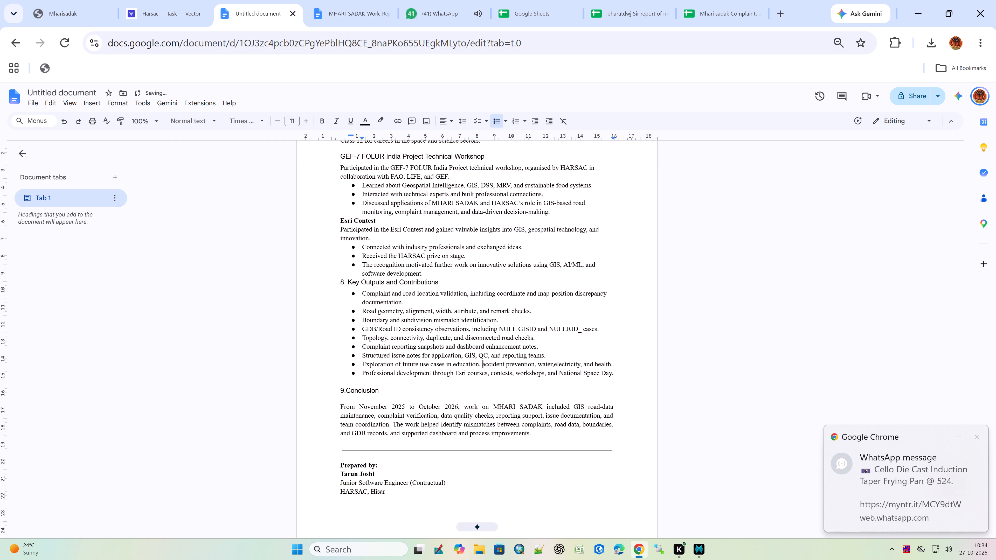
Set the whole document's font to Times New Roman again so the former headings use it too.
{"action": "key", "text": "ctrl+a"}
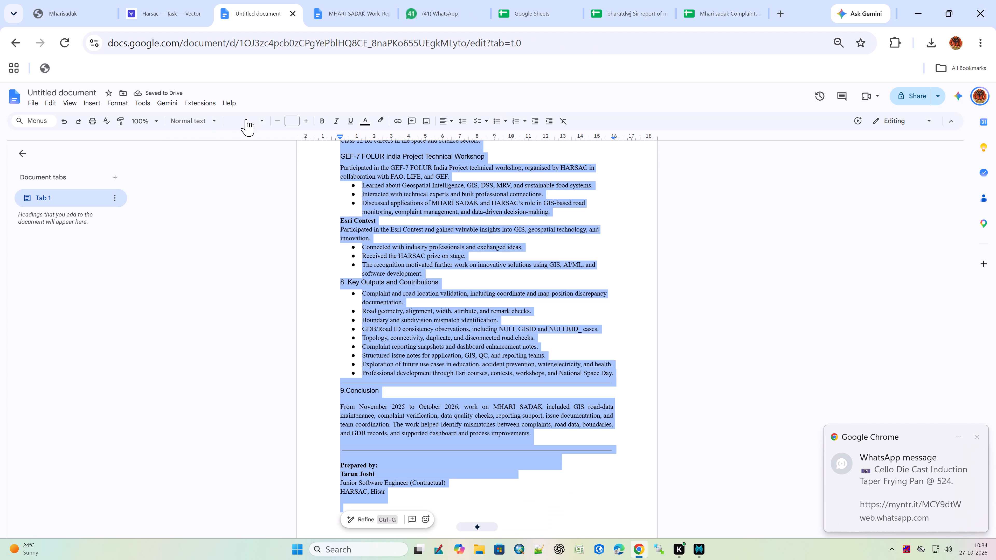
{"action": "left_click", "coordinate": [246, 118]}
{"action": "left_click", "coordinate": [257, 174]}
{"action": "left_click", "coordinate": [412, 395]}
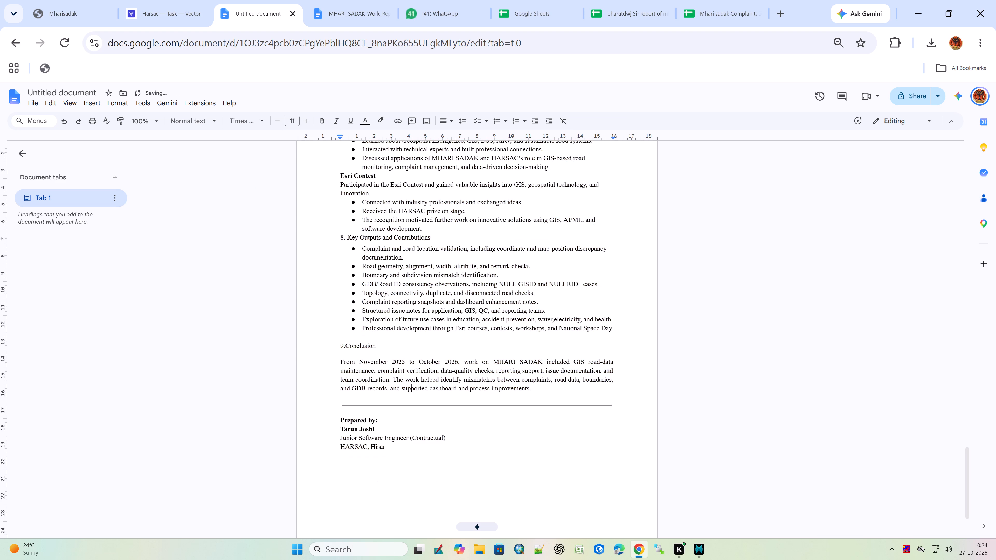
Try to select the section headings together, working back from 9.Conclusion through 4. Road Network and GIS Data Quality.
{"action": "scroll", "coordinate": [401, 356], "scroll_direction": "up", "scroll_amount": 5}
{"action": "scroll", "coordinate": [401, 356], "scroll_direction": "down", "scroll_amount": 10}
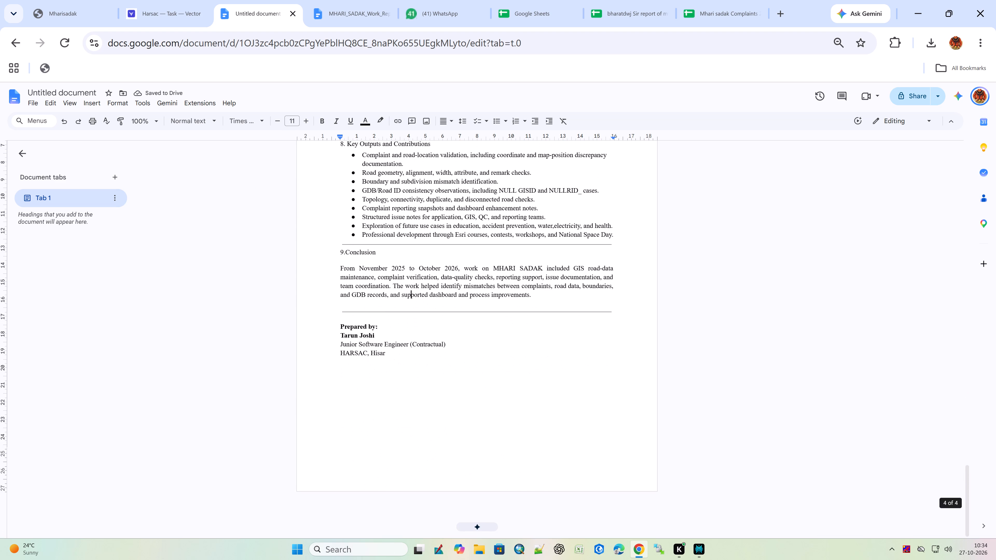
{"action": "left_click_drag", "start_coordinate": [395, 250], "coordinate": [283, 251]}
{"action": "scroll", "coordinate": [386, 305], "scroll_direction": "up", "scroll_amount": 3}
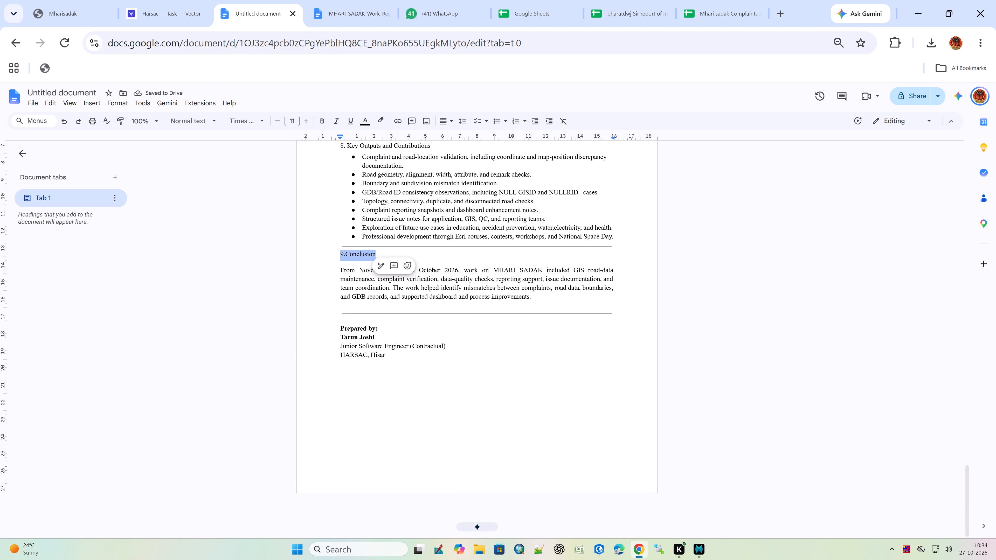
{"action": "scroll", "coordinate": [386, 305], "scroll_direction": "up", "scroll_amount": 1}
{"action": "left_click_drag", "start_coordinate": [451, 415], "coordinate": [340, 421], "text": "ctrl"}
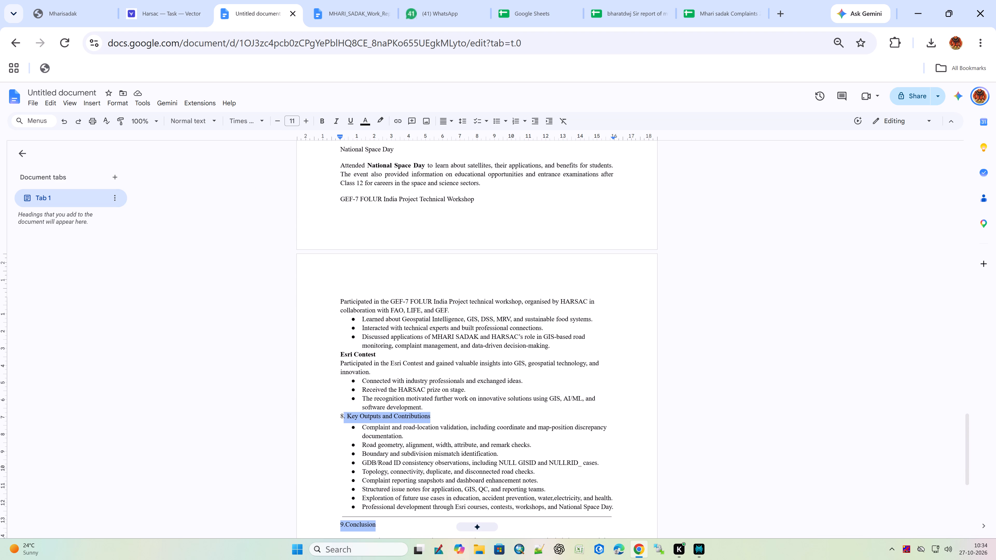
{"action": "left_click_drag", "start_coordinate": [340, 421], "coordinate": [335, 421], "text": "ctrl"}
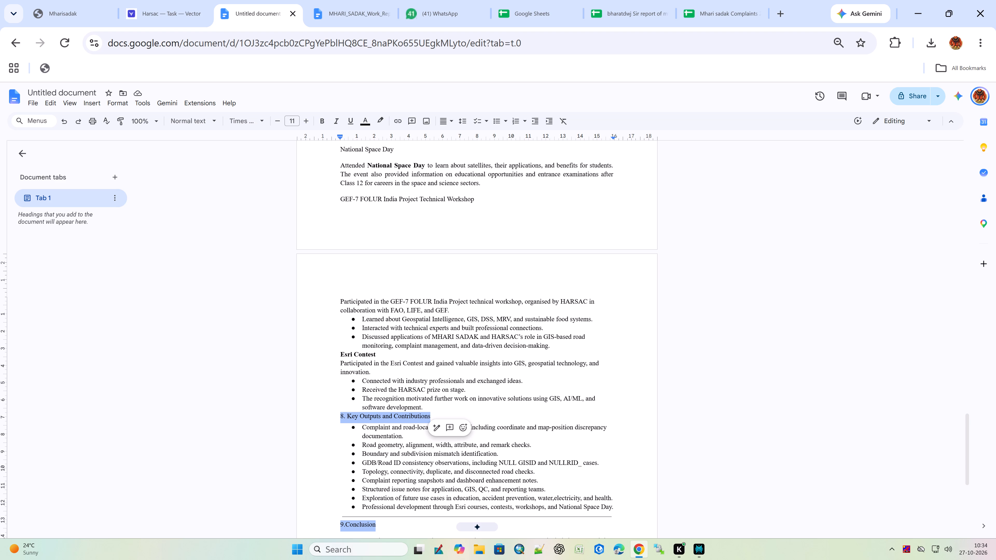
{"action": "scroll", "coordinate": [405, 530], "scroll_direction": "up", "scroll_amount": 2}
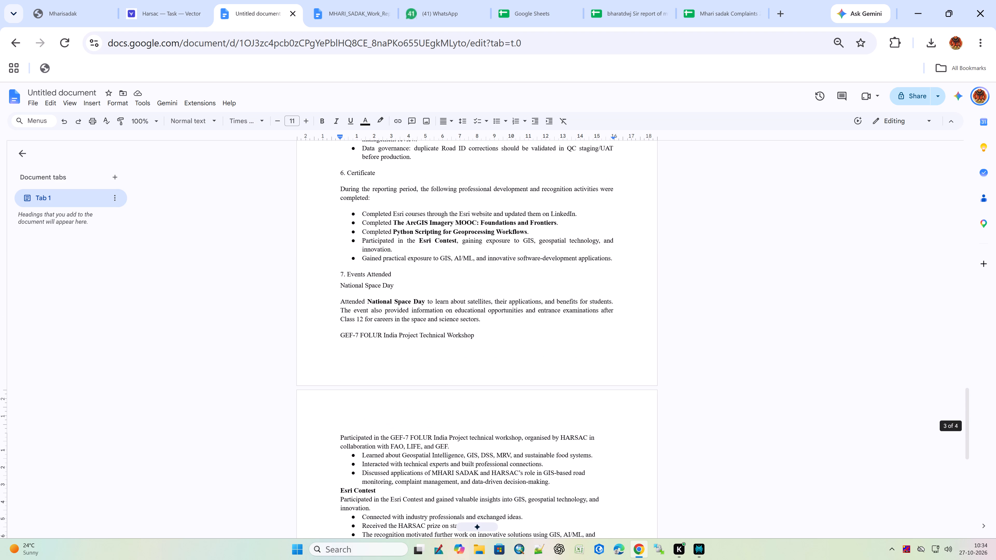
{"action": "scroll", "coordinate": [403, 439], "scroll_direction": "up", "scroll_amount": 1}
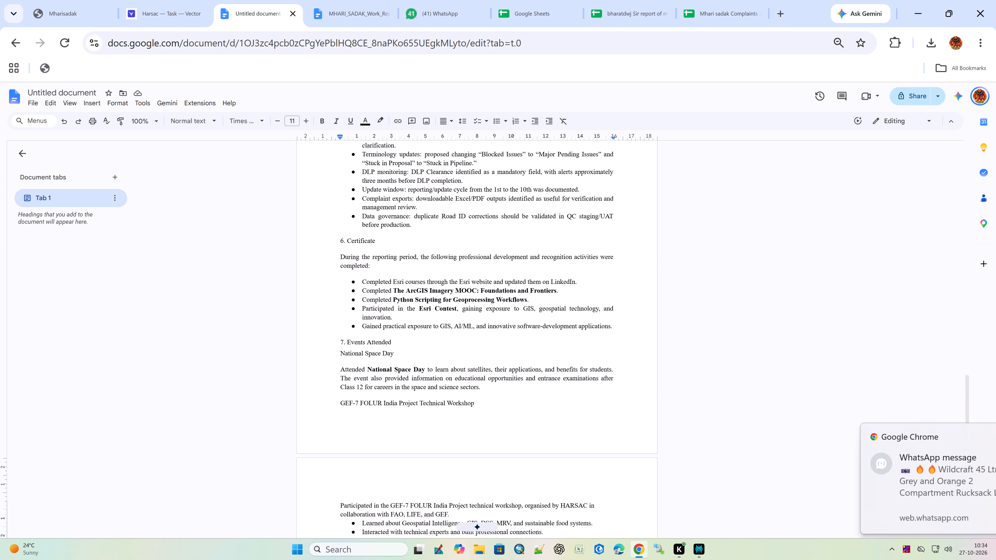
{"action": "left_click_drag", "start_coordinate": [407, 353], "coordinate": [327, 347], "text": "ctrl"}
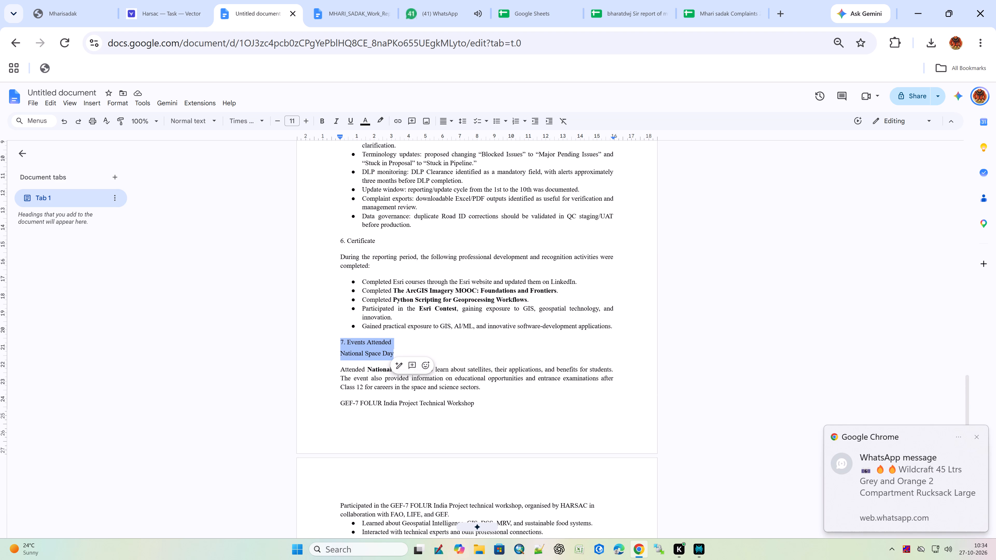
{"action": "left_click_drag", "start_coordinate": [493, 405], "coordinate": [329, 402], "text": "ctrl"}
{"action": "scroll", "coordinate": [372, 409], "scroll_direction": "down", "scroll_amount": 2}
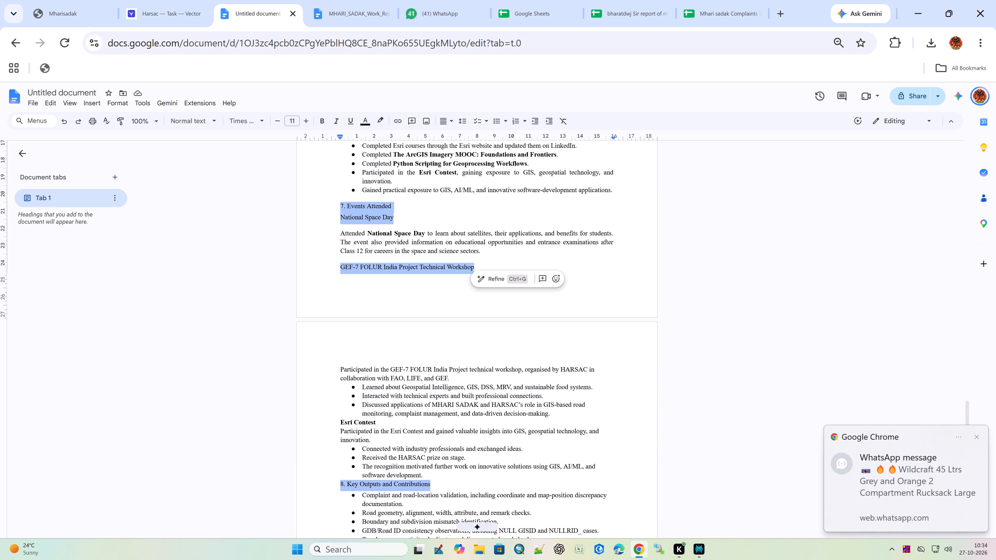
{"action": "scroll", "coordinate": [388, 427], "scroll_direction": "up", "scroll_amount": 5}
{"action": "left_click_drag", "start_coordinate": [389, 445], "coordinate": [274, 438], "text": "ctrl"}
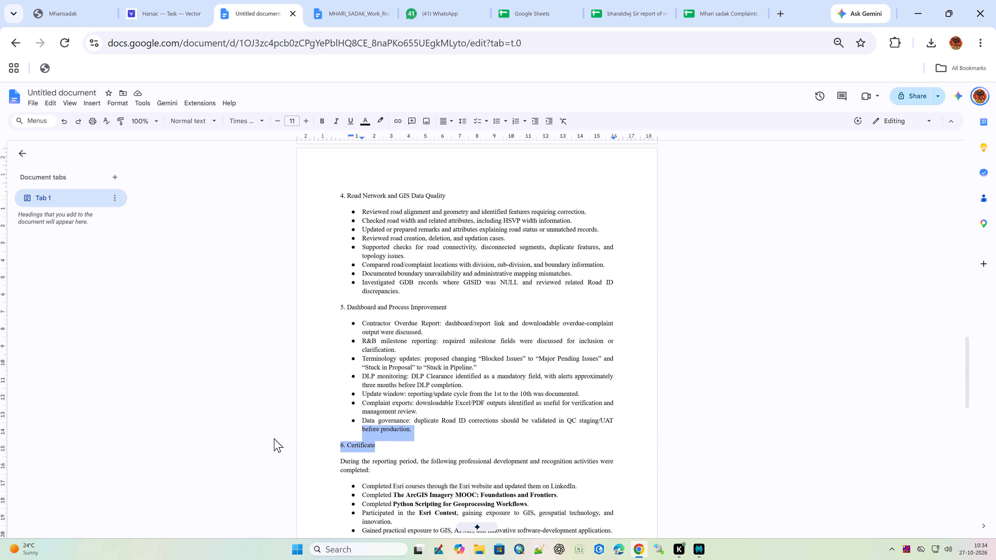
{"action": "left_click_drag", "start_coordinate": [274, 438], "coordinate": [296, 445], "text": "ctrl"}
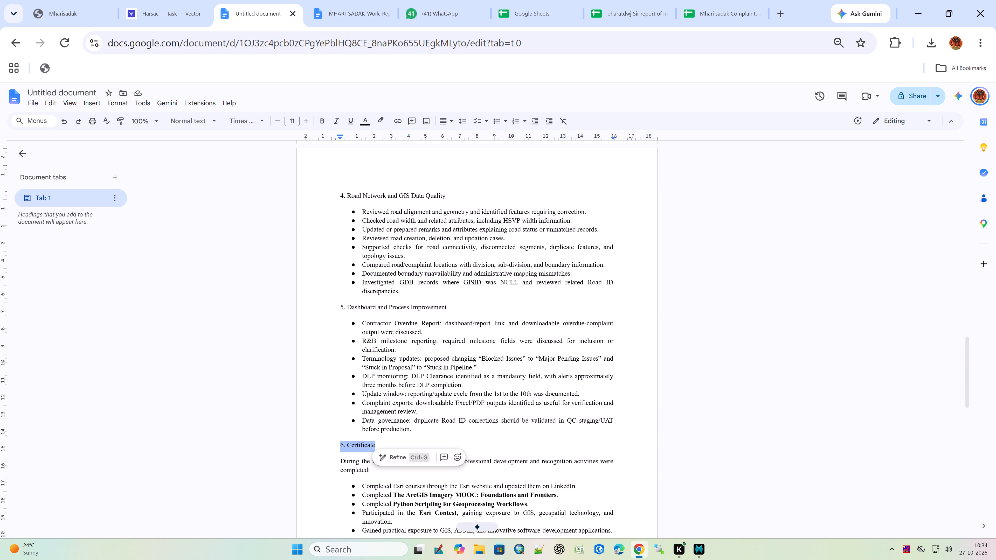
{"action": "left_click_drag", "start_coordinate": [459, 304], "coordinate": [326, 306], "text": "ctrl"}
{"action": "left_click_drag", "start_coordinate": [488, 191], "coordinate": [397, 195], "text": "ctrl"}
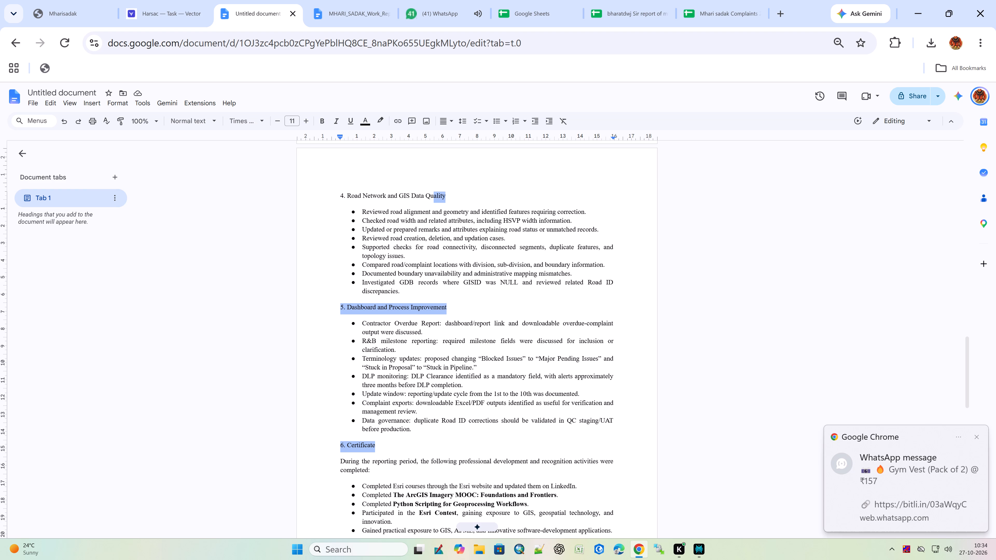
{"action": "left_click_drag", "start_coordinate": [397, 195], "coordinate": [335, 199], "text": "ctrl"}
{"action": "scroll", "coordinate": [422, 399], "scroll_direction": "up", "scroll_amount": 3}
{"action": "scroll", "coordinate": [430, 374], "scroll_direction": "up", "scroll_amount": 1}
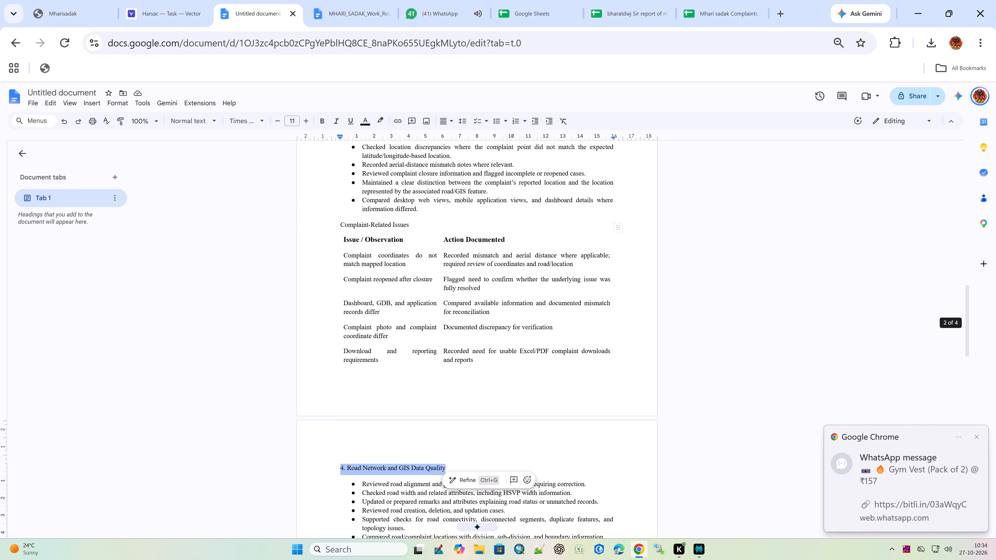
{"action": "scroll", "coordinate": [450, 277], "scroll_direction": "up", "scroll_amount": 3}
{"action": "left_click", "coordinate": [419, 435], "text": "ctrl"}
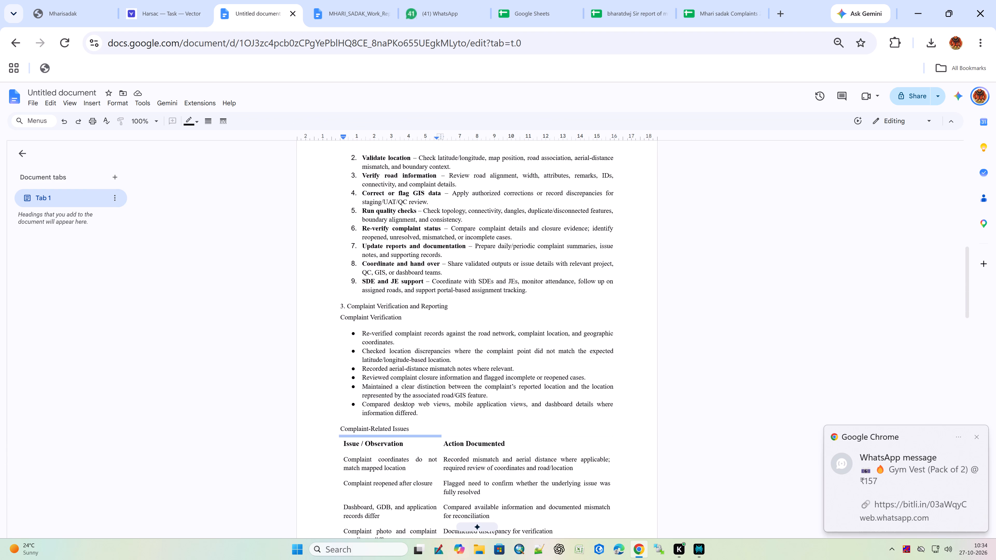
Add Complaint-Related Issues, Complaint Verification, Role and Scope, and the section 3, 2 and 1 headings to the selected headings and make them bold.
{"action": "left_click_drag", "start_coordinate": [428, 423], "coordinate": [359, 370], "text": "ctrl"}
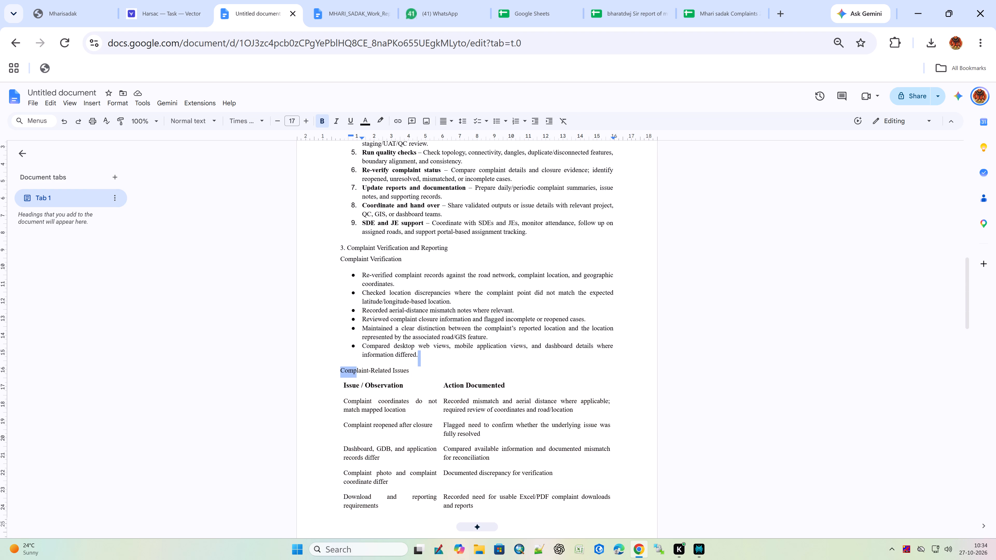
{"action": "left_click_drag", "start_coordinate": [359, 370], "coordinate": [423, 369], "text": "ctrl"}
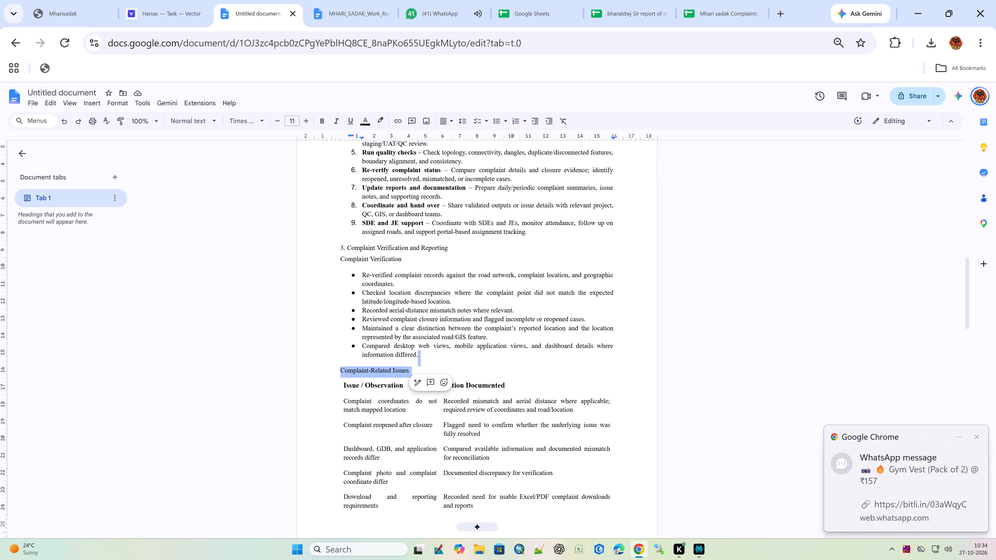
{"action": "scroll", "coordinate": [384, 350], "scroll_direction": "up", "scroll_amount": 3}
{"action": "left_click_drag", "start_coordinate": [435, 461], "coordinate": [360, 458], "text": "ctrl"}
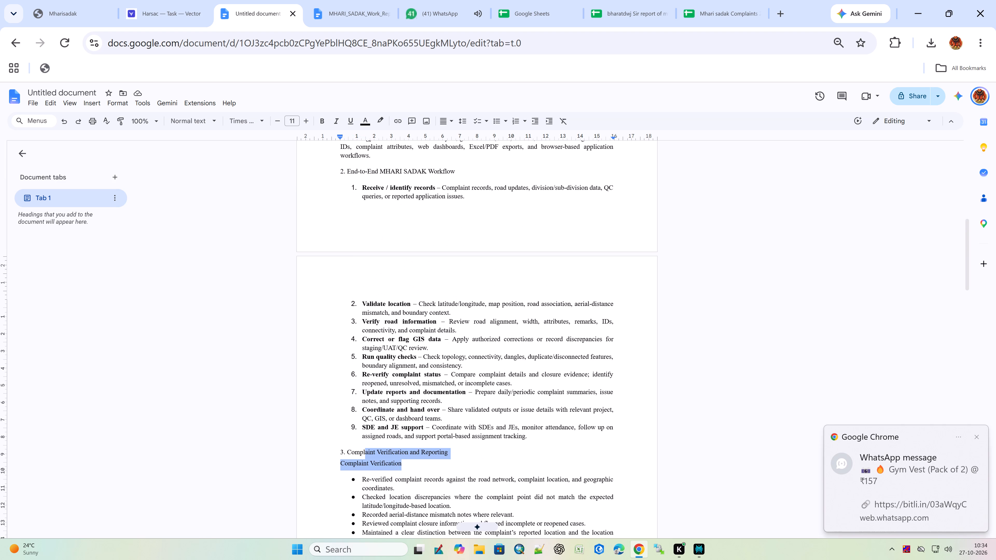
{"action": "left_click_drag", "start_coordinate": [360, 458], "coordinate": [336, 458], "text": "ctrl"}
{"action": "scroll", "coordinate": [387, 443], "scroll_direction": "down", "scroll_amount": 3}
{"action": "scroll", "coordinate": [389, 427], "scroll_direction": "up", "scroll_amount": 3}
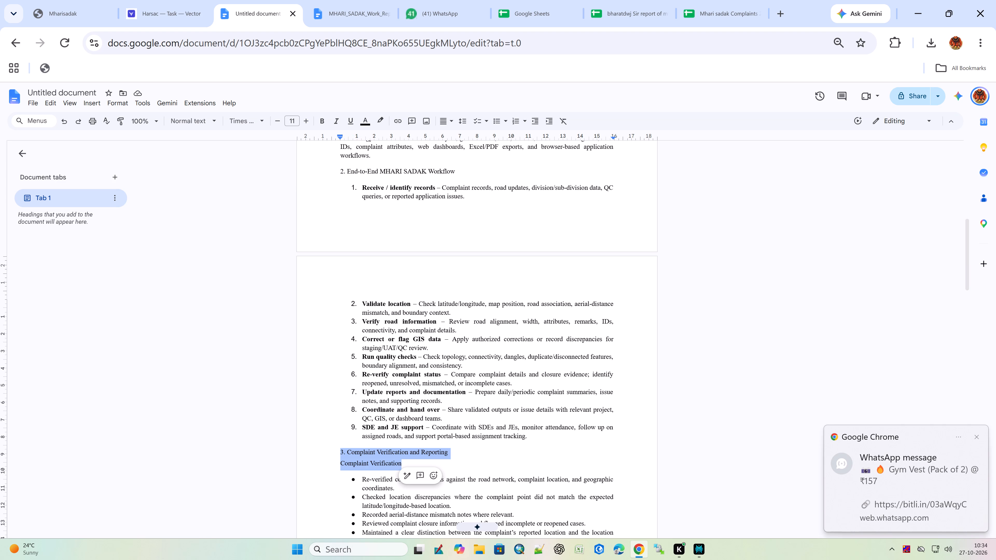
{"action": "scroll", "coordinate": [419, 345], "scroll_direction": "down", "scroll_amount": 2, "text": "ctrl"}
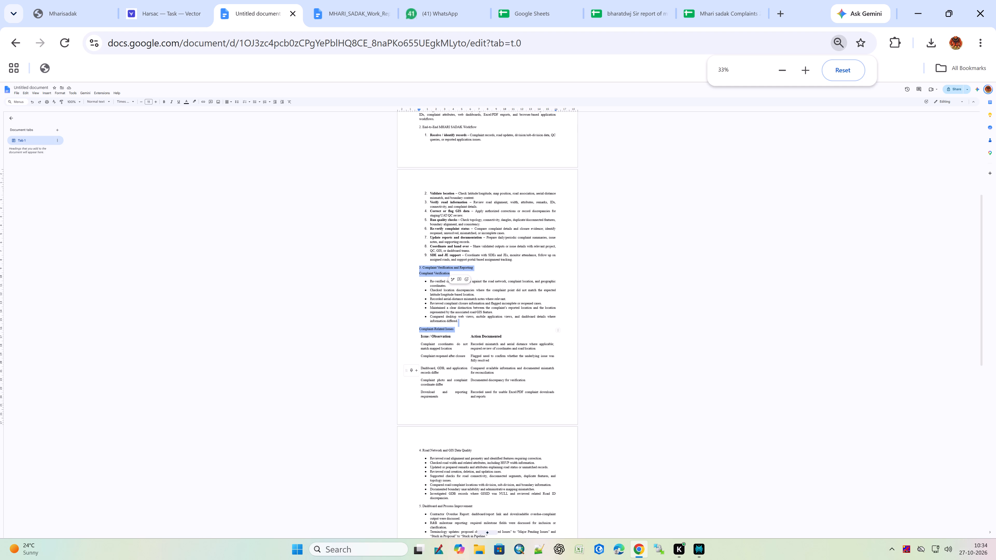
{"action": "left_click_drag", "start_coordinate": [467, 321], "coordinate": [456, 322], "text": "ctrl"}
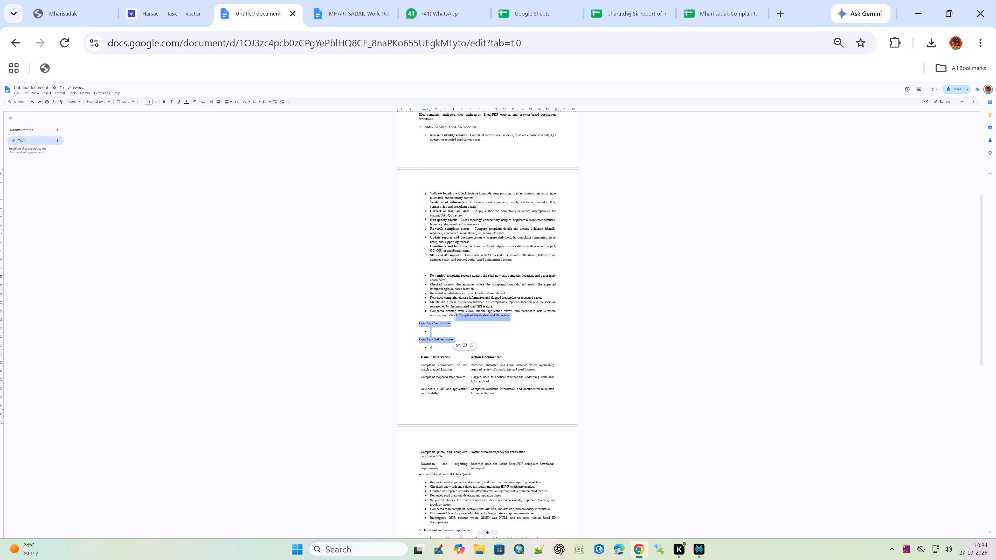
{"action": "key", "text": "ctrl+z"}
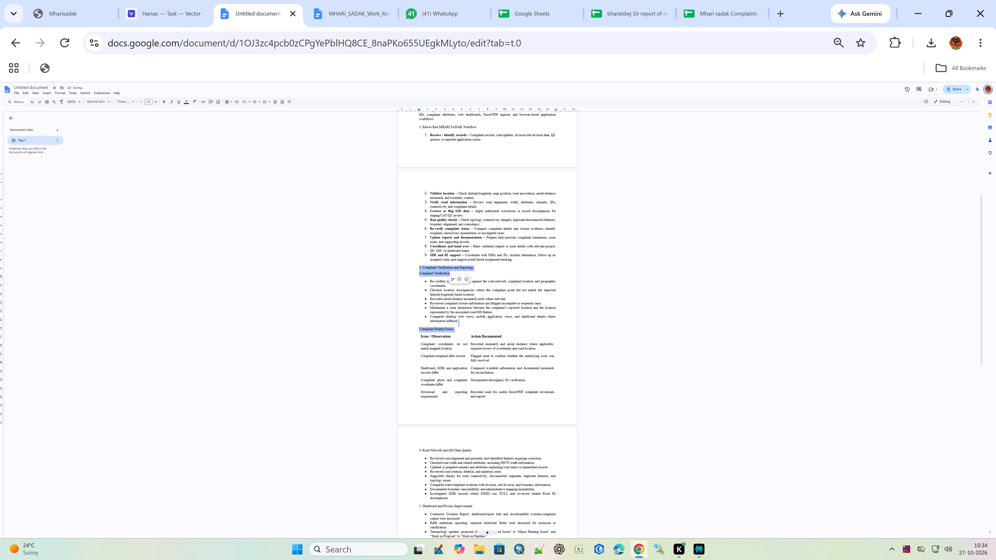
{"action": "scroll", "coordinate": [466, 229], "scroll_direction": "up", "scroll_amount": 2}
{"action": "scroll", "coordinate": [459, 257], "scroll_direction": "up", "scroll_amount": 2, "text": "ctrl"}
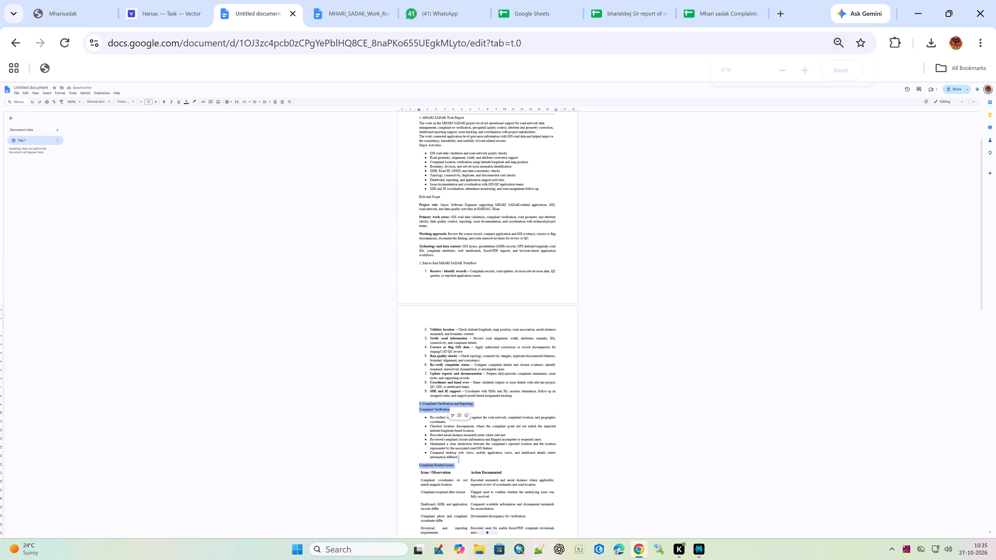
{"action": "scroll", "coordinate": [411, 377], "scroll_direction": "down", "scroll_amount": 2}
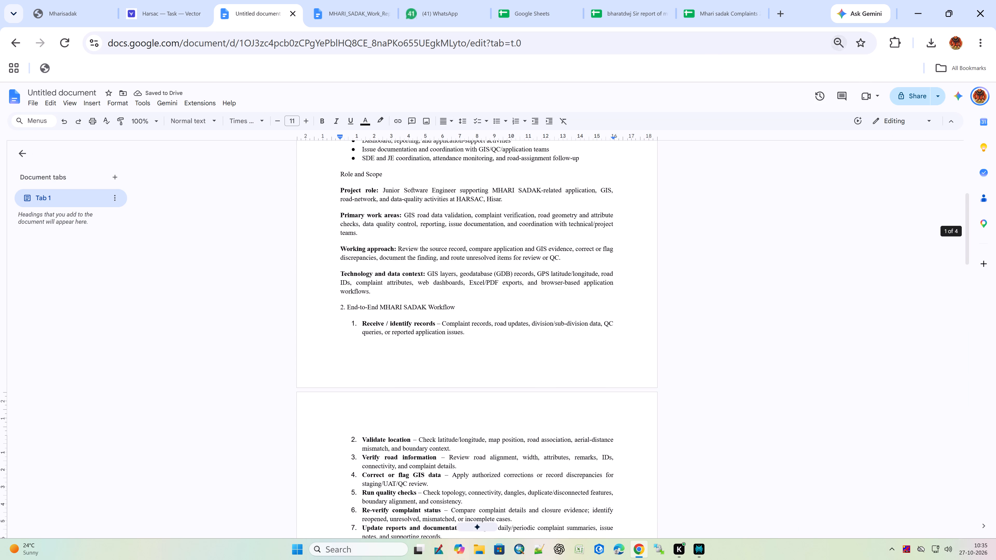
{"action": "left_click_drag", "start_coordinate": [460, 305], "coordinate": [303, 311], "text": "ctrl"}
{"action": "scroll", "coordinate": [386, 311], "scroll_direction": "up", "scroll_amount": 3}
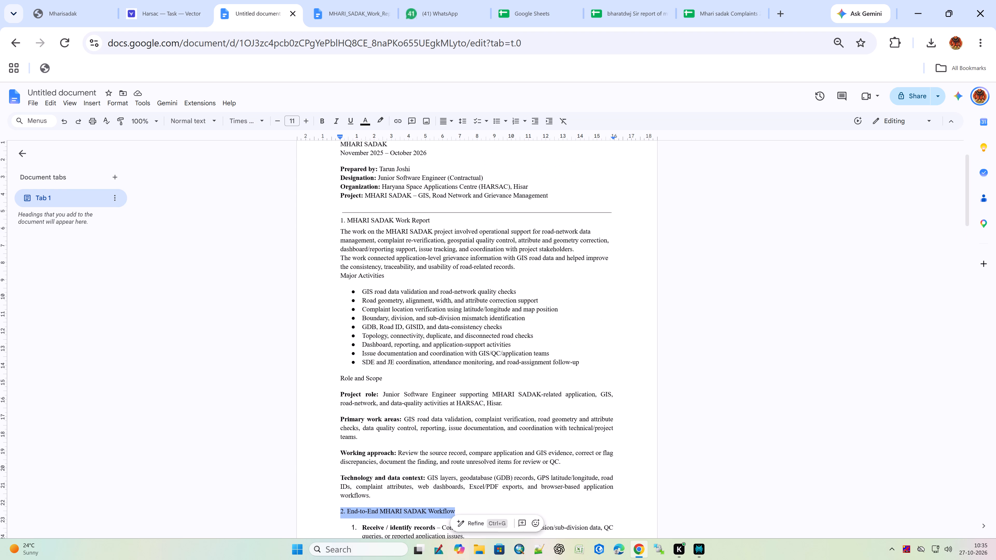
{"action": "left_click_drag", "start_coordinate": [391, 377], "coordinate": [328, 382], "text": "ctrl"}
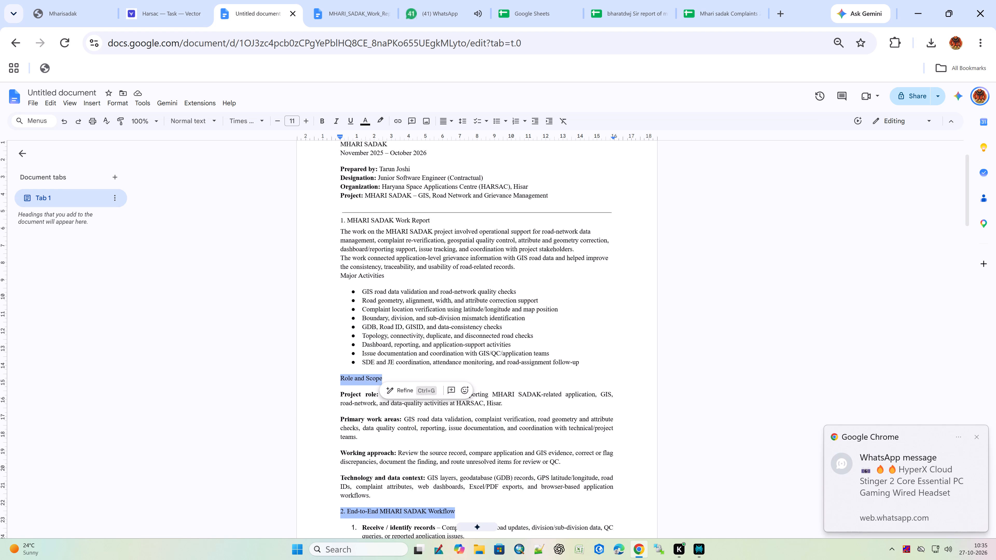
{"action": "left_click_drag", "start_coordinate": [440, 220], "coordinate": [328, 224], "text": "ctrl"}
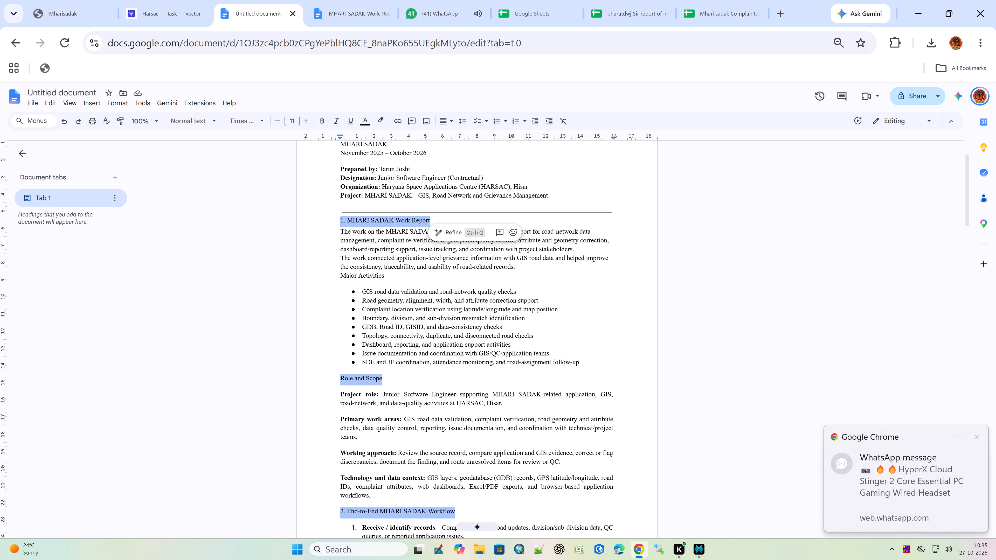
{"action": "left_click", "coordinate": [324, 116]}
{"action": "left_click", "coordinate": [361, 340]}
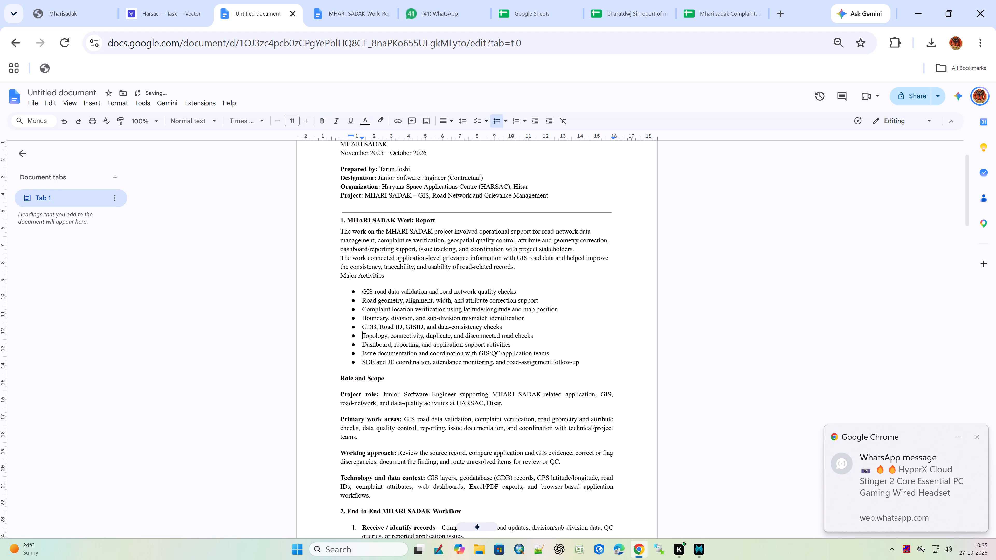
Apply the Normal text style to the four paragraphs under Role and Scope, from Project role through Technology and data context.
{"action": "scroll", "coordinate": [393, 411], "scroll_direction": "down", "scroll_amount": 2}
{"action": "left_click_drag", "start_coordinate": [386, 359], "coordinate": [320, 316]}
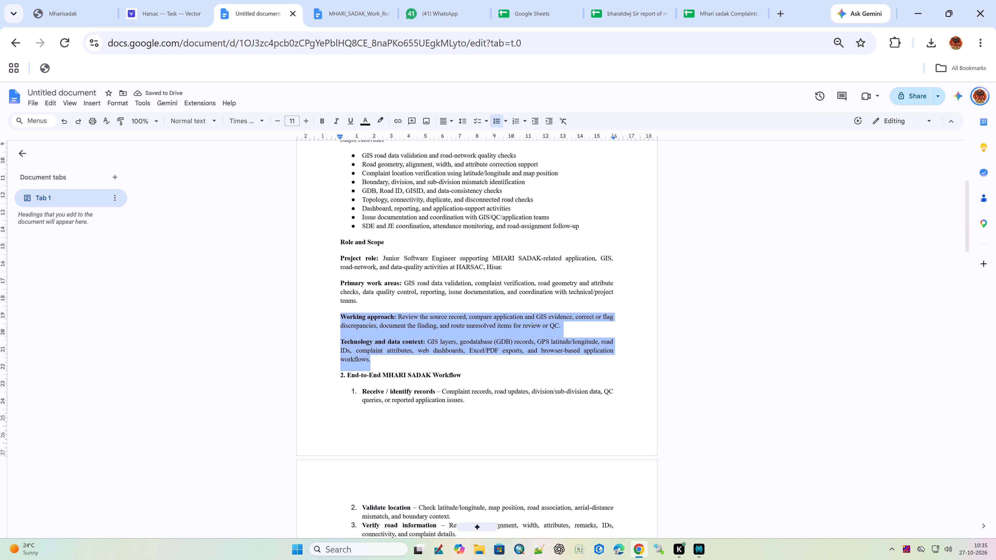
{"action": "left_click_drag", "start_coordinate": [320, 316], "coordinate": [322, 251]}
{"action": "left_click", "coordinate": [212, 118]}
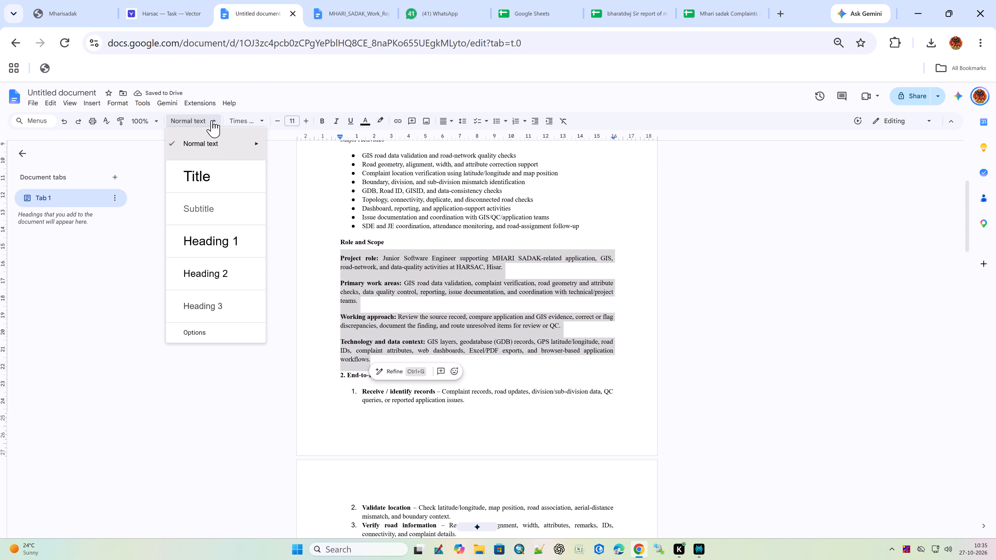
{"action": "left_click", "coordinate": [280, 140]}
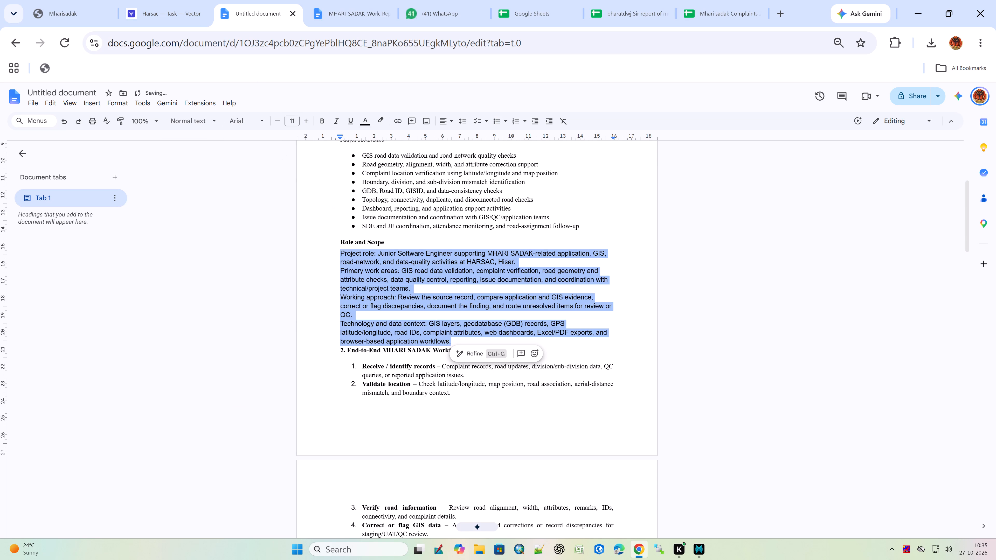
{"action": "left_click", "coordinate": [407, 307]}
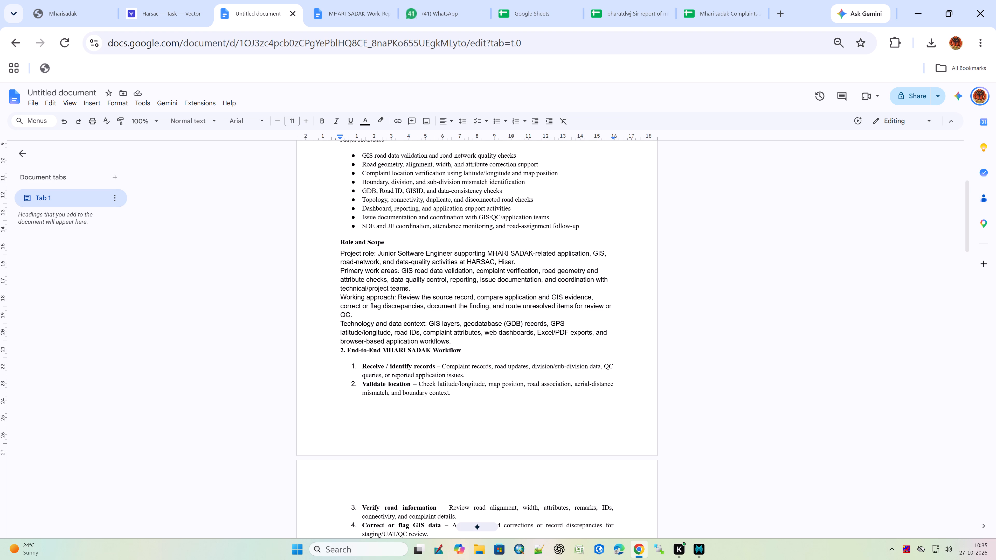
{"action": "key", "text": "ctrl+z"}
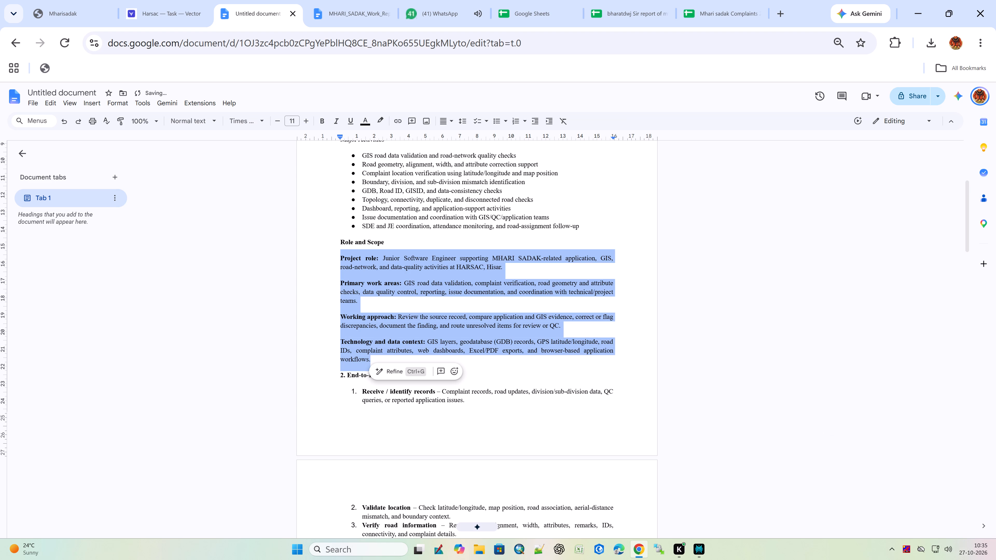
{"action": "key", "text": "ctrl+shift+z"}
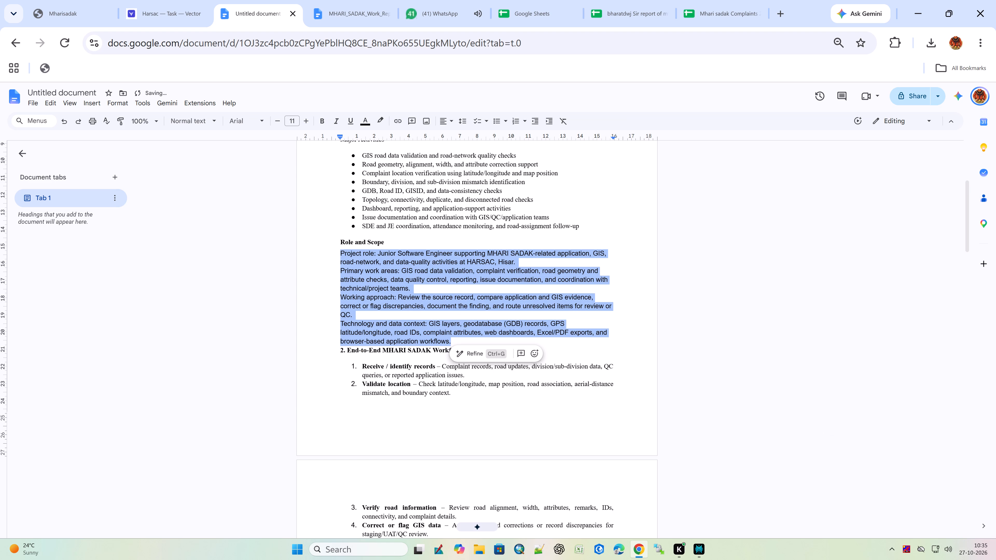
Make the lead-in labels Project role, Primary work areas, Working approach, and Technology and data context bold.
{"action": "left_click", "coordinate": [427, 321]}
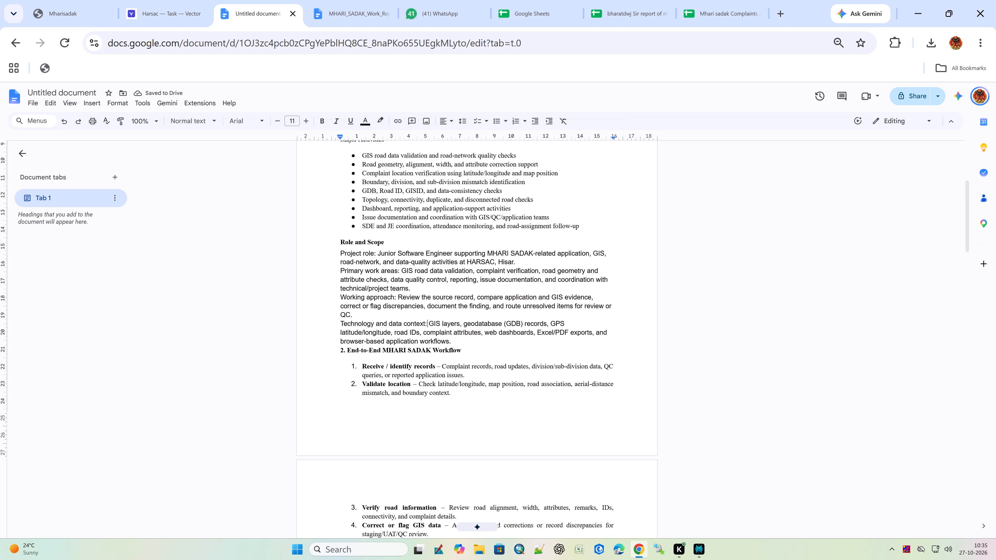
{"action": "left_click_drag", "start_coordinate": [427, 321], "coordinate": [325, 326]}
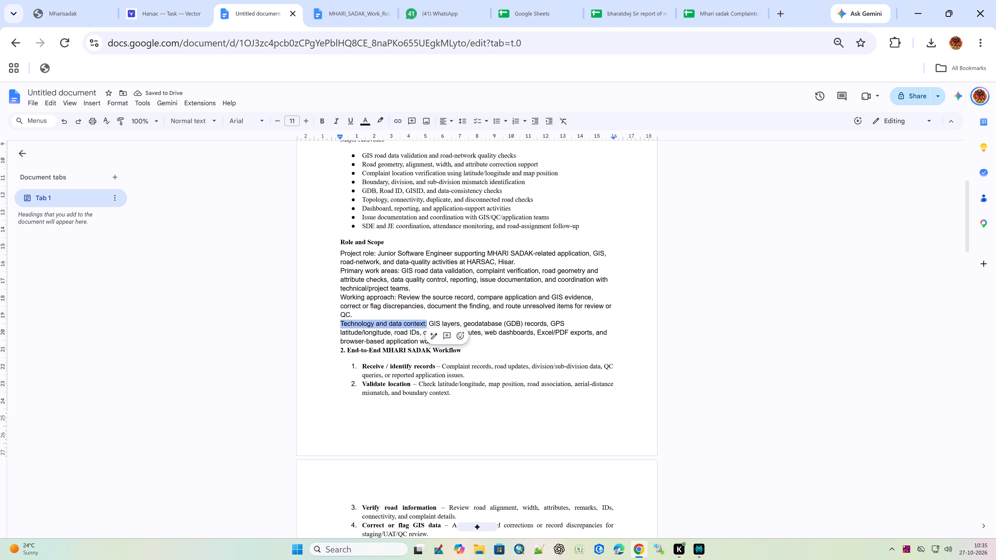
{"action": "left_click_drag", "start_coordinate": [396, 294], "coordinate": [334, 302], "text": "ctrl"}
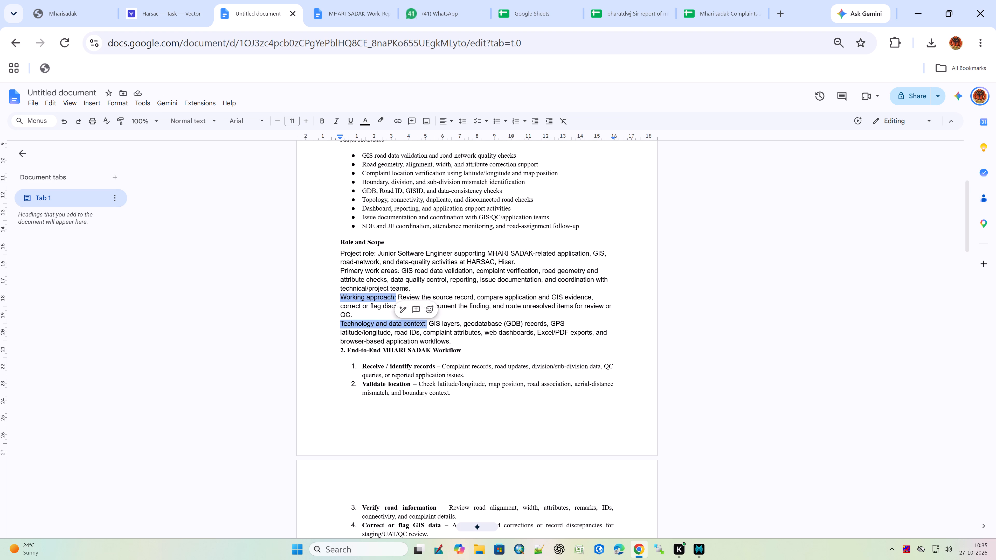
{"action": "scroll", "coordinate": [373, 345], "scroll_direction": "up", "scroll_amount": 1}
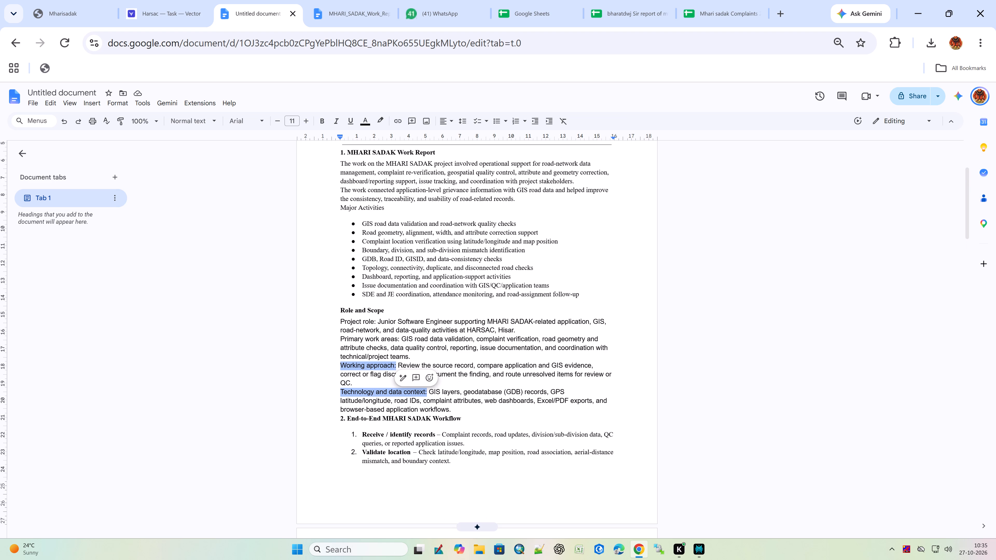
{"action": "left_click_drag", "start_coordinate": [401, 339], "coordinate": [338, 335], "text": "ctrl"}
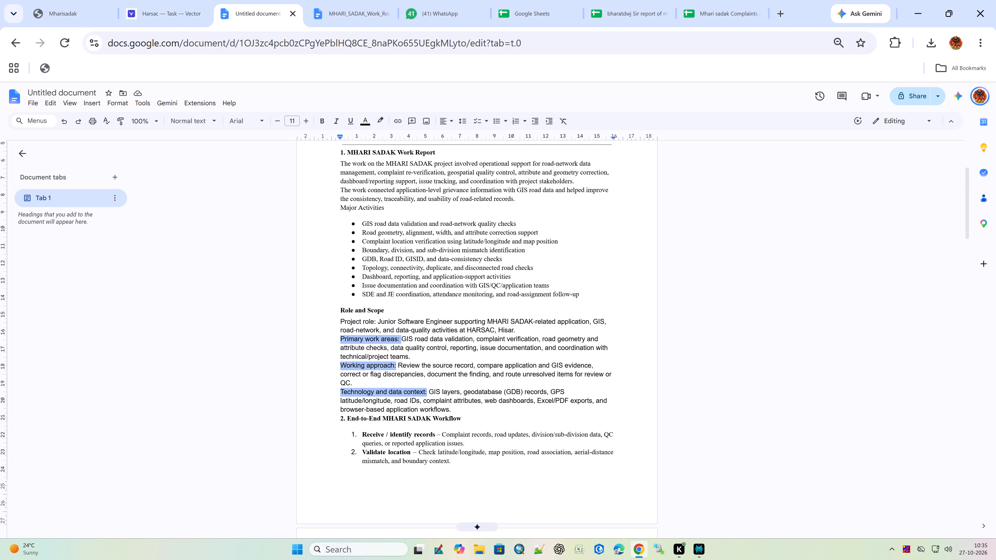
{"action": "left_click_drag", "start_coordinate": [377, 319], "coordinate": [333, 322], "text": "ctrl"}
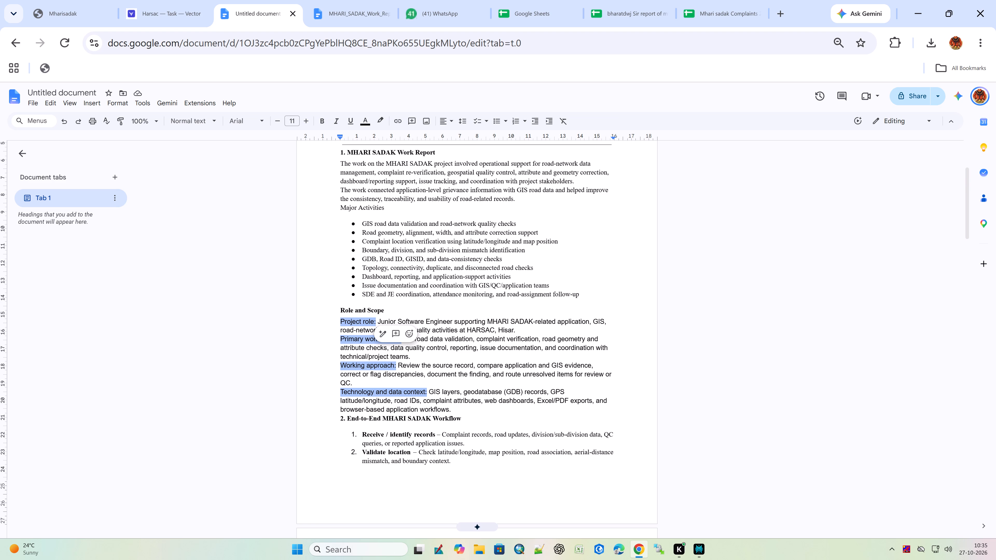
{"action": "left_click", "coordinate": [327, 120]}
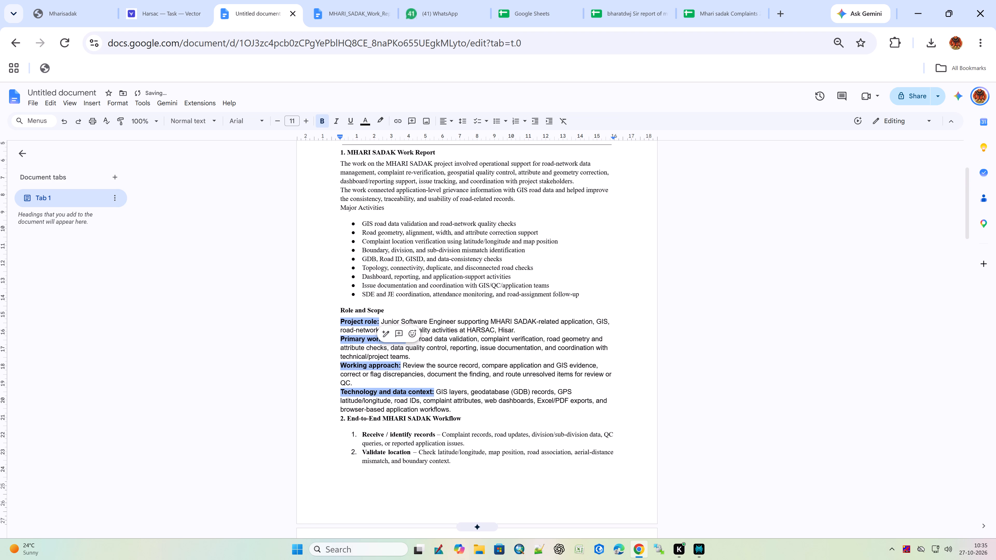
Set the whole document's font to Times New Roman.
{"action": "key", "text": "ctrl+a"}
{"action": "left_click", "coordinate": [259, 118]}
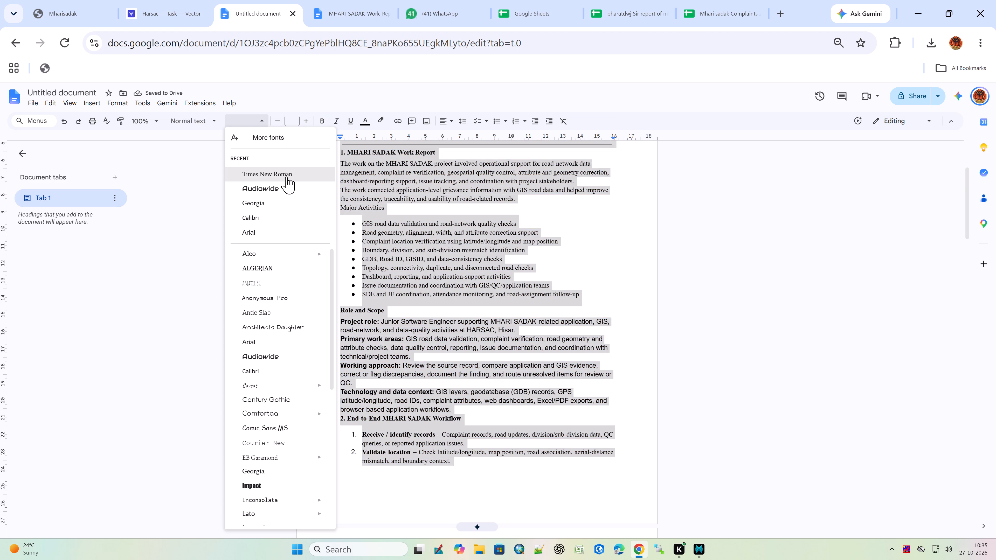
{"action": "left_click", "coordinate": [286, 177]}
{"action": "left_click", "coordinate": [442, 380]}
Apply the Normal text style to the nine numbered workflow items and the 3. Complaint Verification and Reporting heading.
{"action": "scroll", "coordinate": [431, 420], "scroll_direction": "down", "scroll_amount": 1}
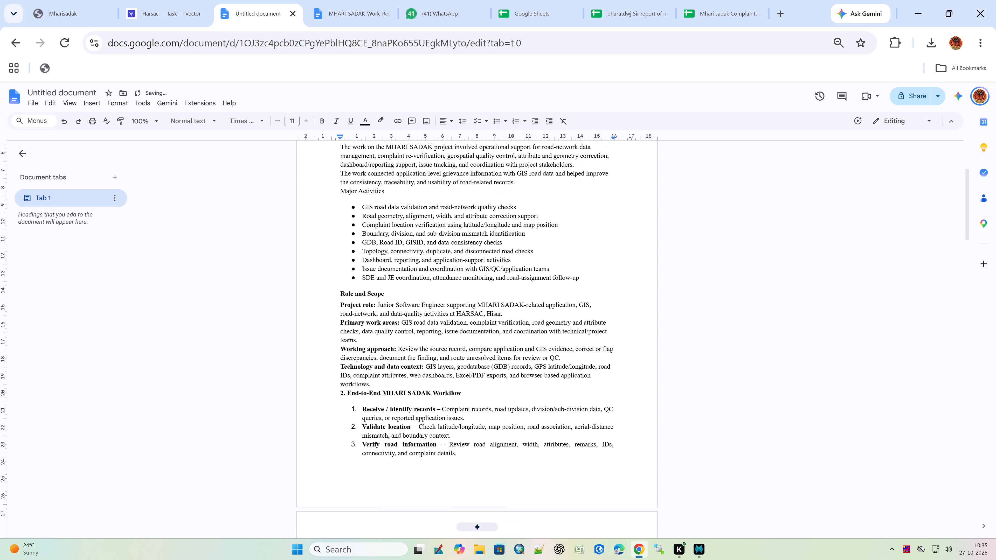
{"action": "left_click_drag", "start_coordinate": [344, 349], "coordinate": [403, 504]}
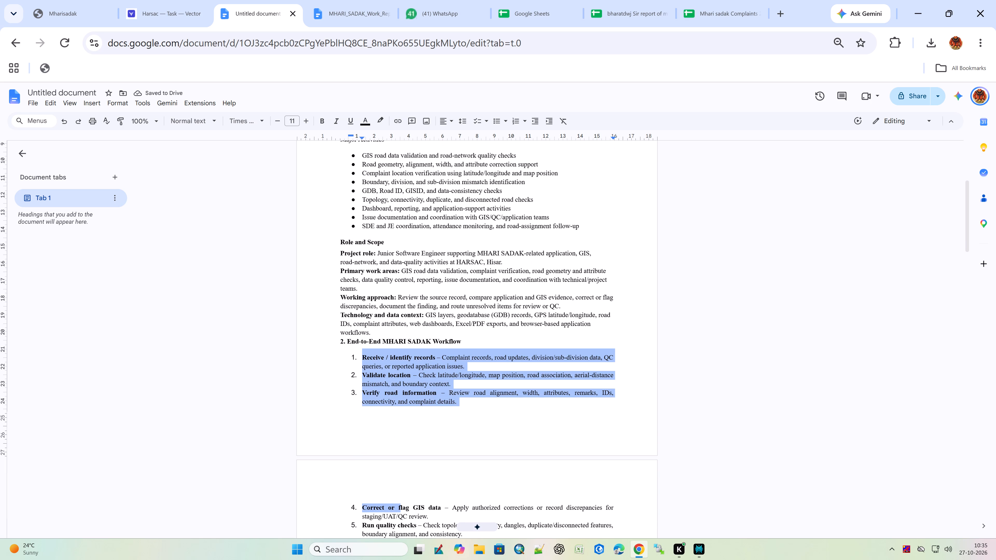
{"action": "left_click_drag", "start_coordinate": [403, 504], "coordinate": [443, 487]}
{"action": "scroll", "coordinate": [419, 460], "scroll_direction": "down", "scroll_amount": 2}
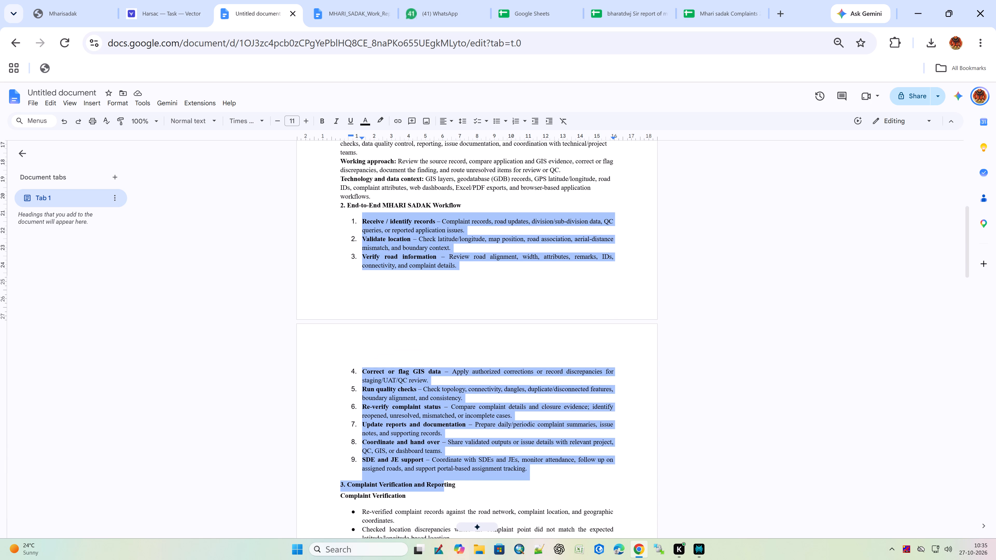
{"action": "left_click_drag", "start_coordinate": [443, 487], "coordinate": [463, 486]}
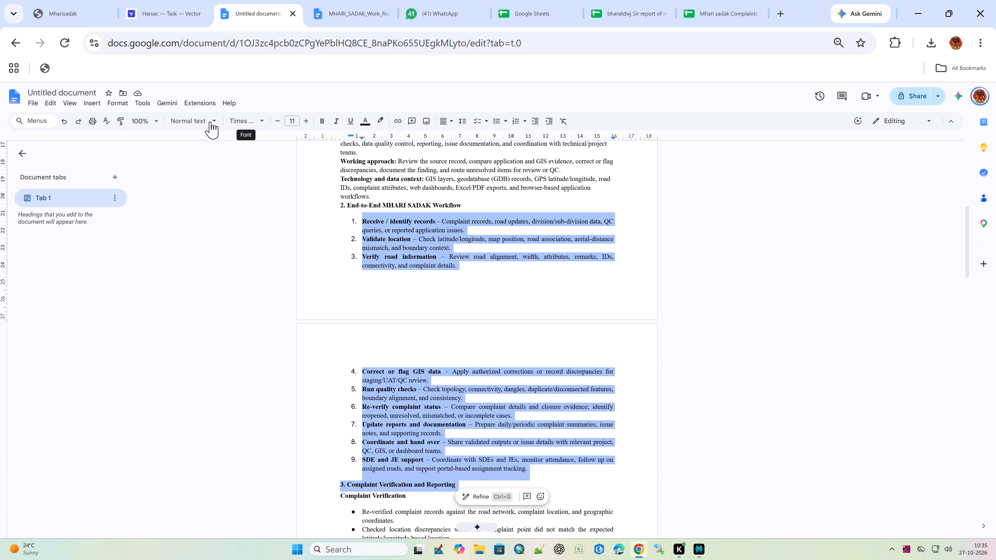
{"action": "left_click", "coordinate": [210, 122]}
{"action": "left_click", "coordinate": [298, 136]}
{"action": "left_click", "coordinate": [423, 360]}
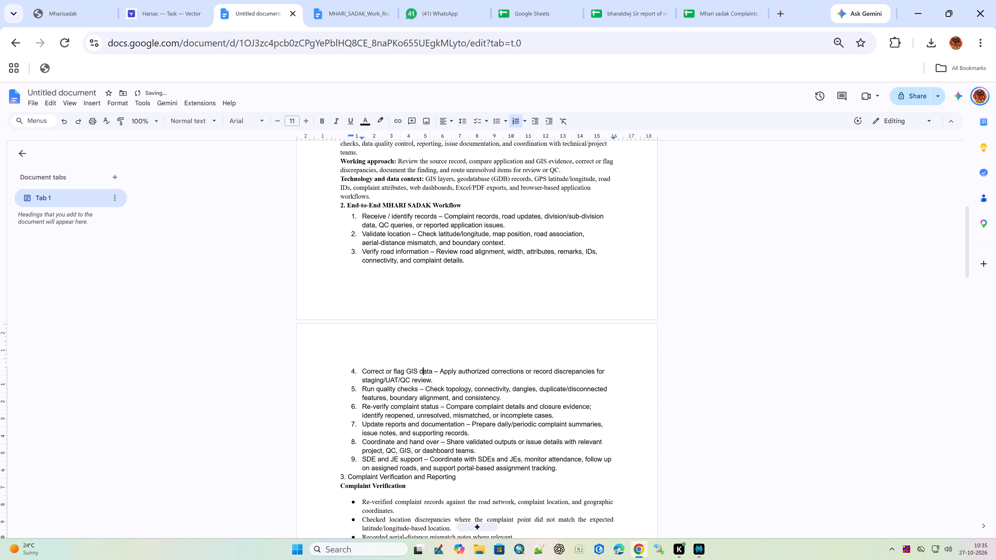
Make the 3. Complaint Verification and Reporting heading bold.
{"action": "left_click_drag", "start_coordinate": [464, 475], "coordinate": [316, 475]}
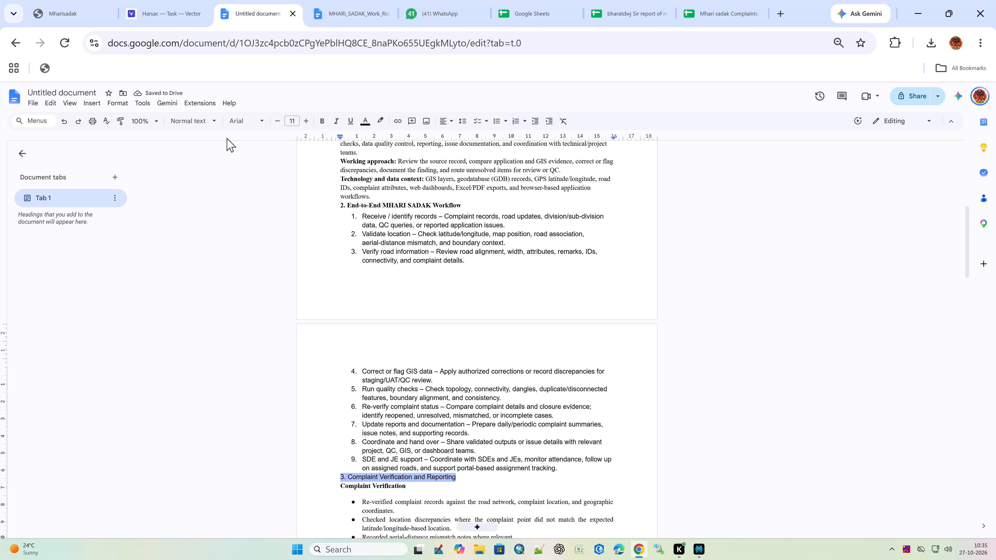
{"action": "left_click", "coordinate": [324, 123]}
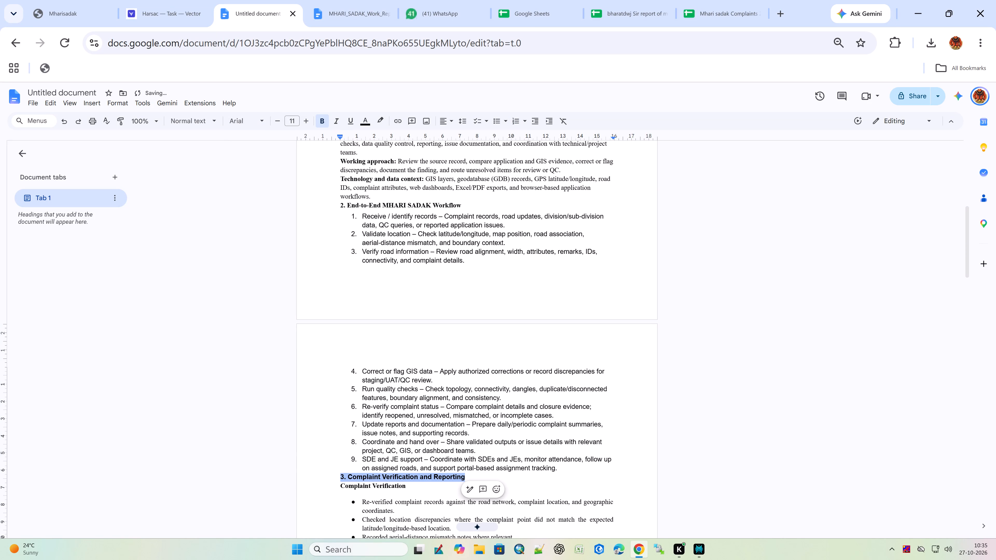
{"action": "left_click", "coordinate": [386, 371]}
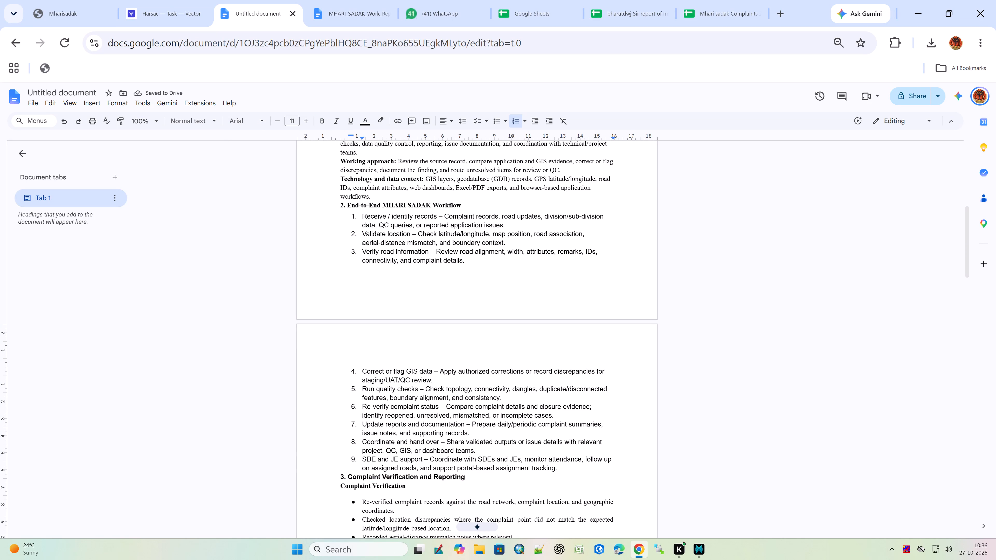
Insert a blank, unnumbered line between workflow item 9 and the 3. Complaint Verification and Reporting heading.
{"action": "left_click", "coordinate": [580, 466]}
{"action": "key", "text": "Return"}
{"action": "key", "text": "BackSpace"}
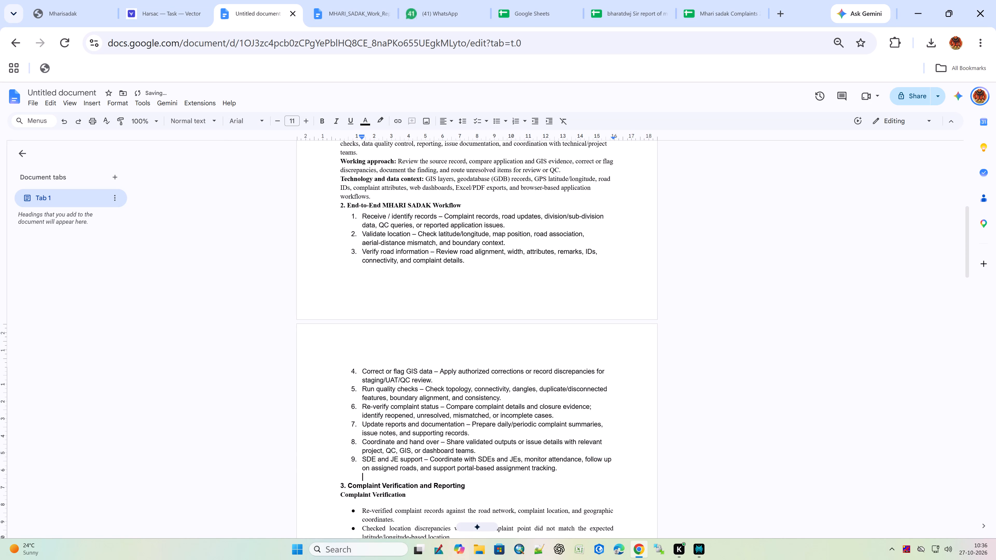
{"action": "key", "text": "BackSpace"}
Set the whole document's font to Times New Roman.
{"action": "key", "text": "ctrl+a"}
{"action": "left_click", "coordinate": [252, 113]}
{"action": "left_click", "coordinate": [254, 115]}
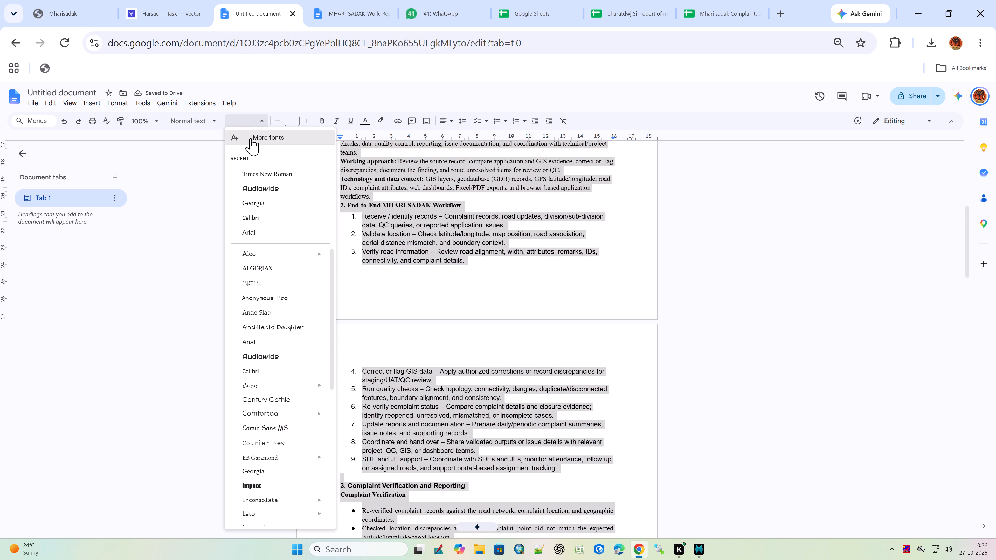
{"action": "left_click", "coordinate": [267, 176]}
{"action": "left_click", "coordinate": [527, 299]}
{"action": "scroll", "coordinate": [504, 368], "scroll_direction": "down", "scroll_amount": 1}
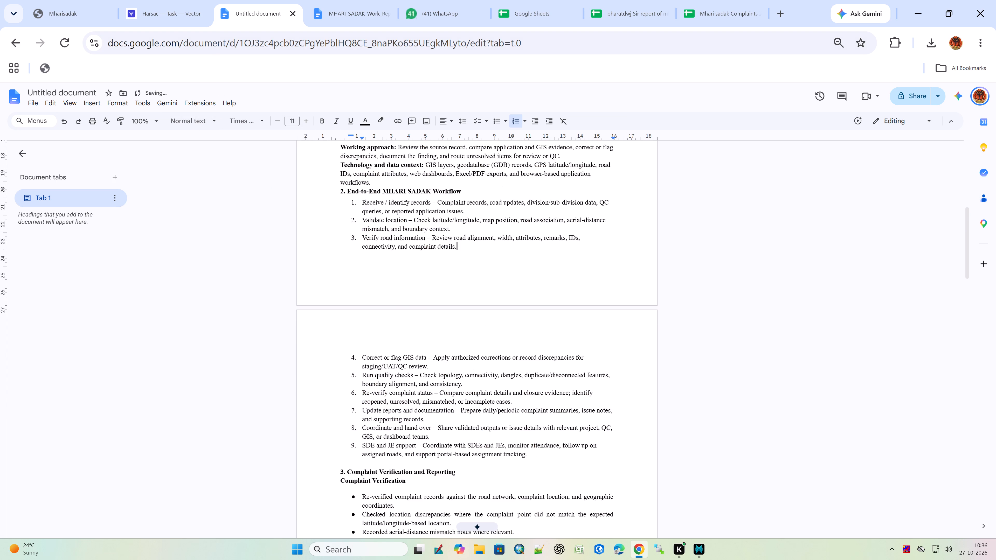
Apply the Normal text style to the opening block from the MHARI SADAK title through the Project line.
{"action": "scroll", "coordinate": [495, 362], "scroll_direction": "up", "scroll_amount": 6}
{"action": "scroll", "coordinate": [461, 280], "scroll_direction": "up", "scroll_amount": 2}
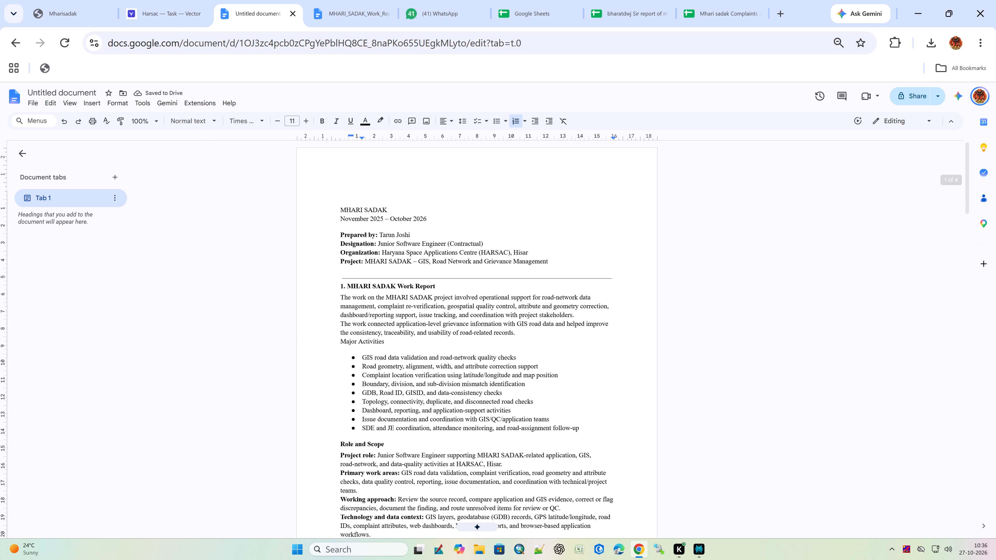
{"action": "left_click_drag", "start_coordinate": [632, 275], "coordinate": [314, 186]}
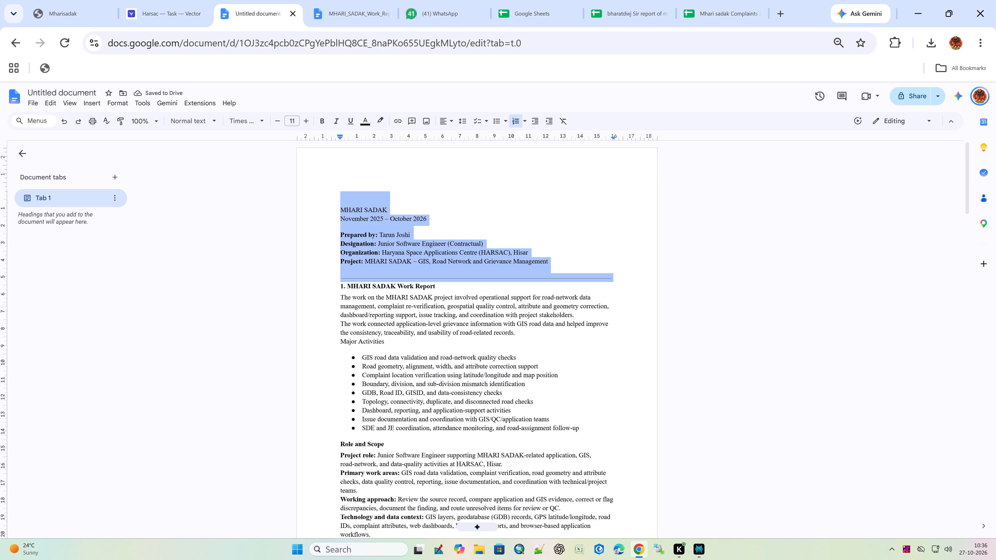
{"action": "left_click_drag", "start_coordinate": [314, 186], "coordinate": [312, 185]}
{"action": "left_click", "coordinate": [221, 122]}
{"action": "left_click", "coordinate": [202, 117]}
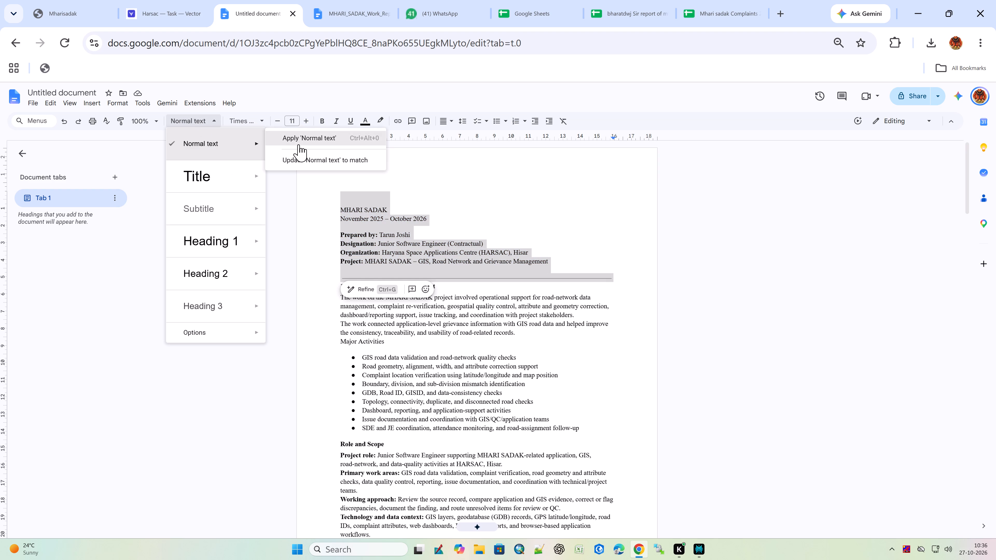
{"action": "left_click", "coordinate": [299, 144]}
{"action": "left_click", "coordinate": [239, 125]}
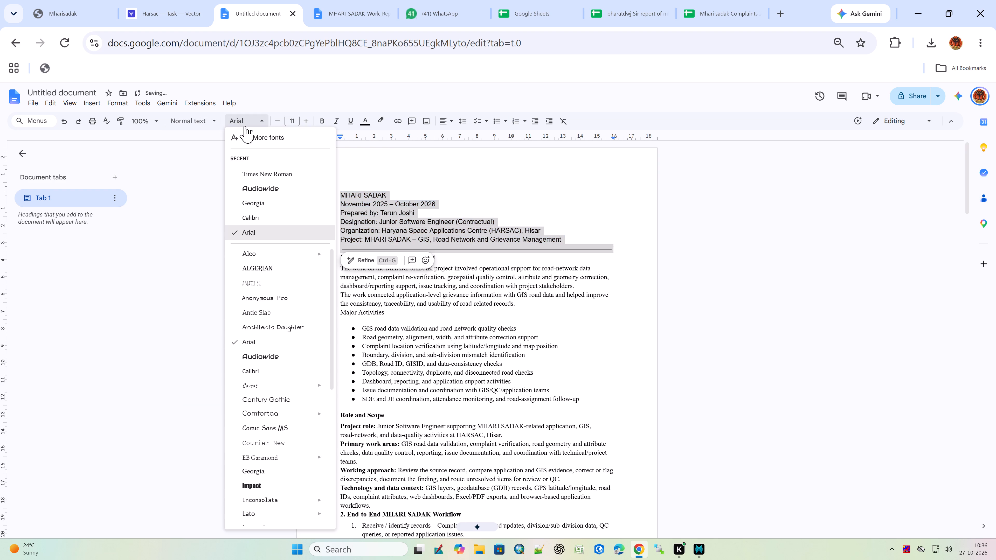
{"action": "left_click", "coordinate": [415, 199]}
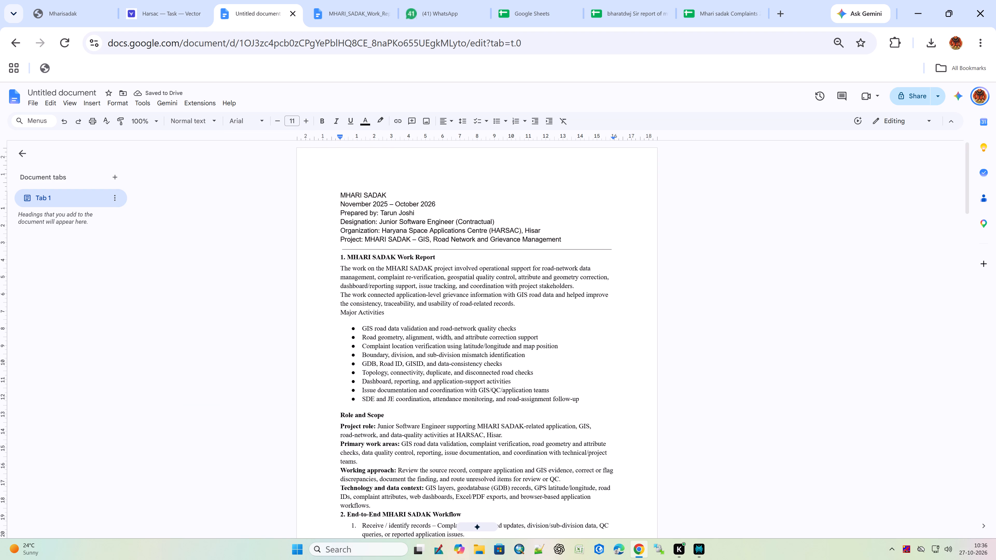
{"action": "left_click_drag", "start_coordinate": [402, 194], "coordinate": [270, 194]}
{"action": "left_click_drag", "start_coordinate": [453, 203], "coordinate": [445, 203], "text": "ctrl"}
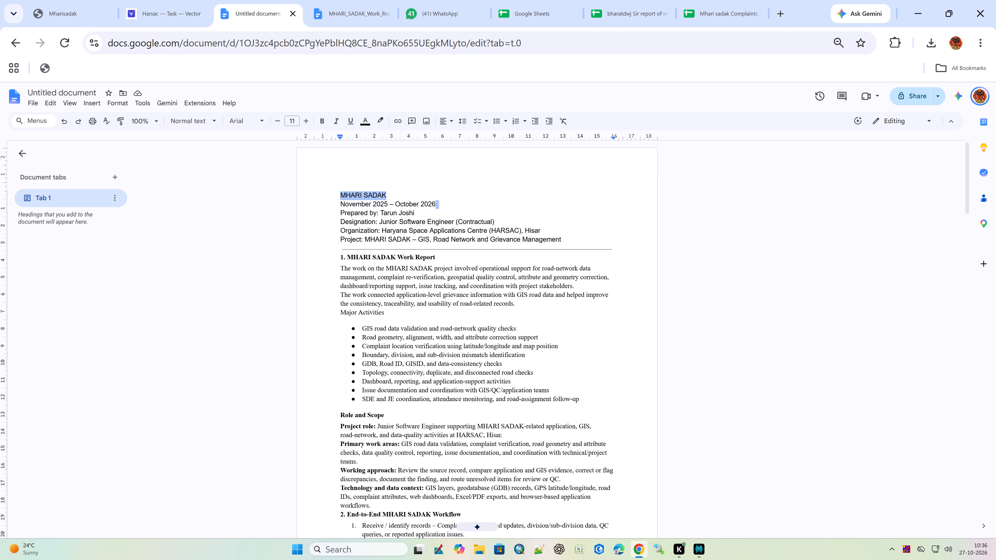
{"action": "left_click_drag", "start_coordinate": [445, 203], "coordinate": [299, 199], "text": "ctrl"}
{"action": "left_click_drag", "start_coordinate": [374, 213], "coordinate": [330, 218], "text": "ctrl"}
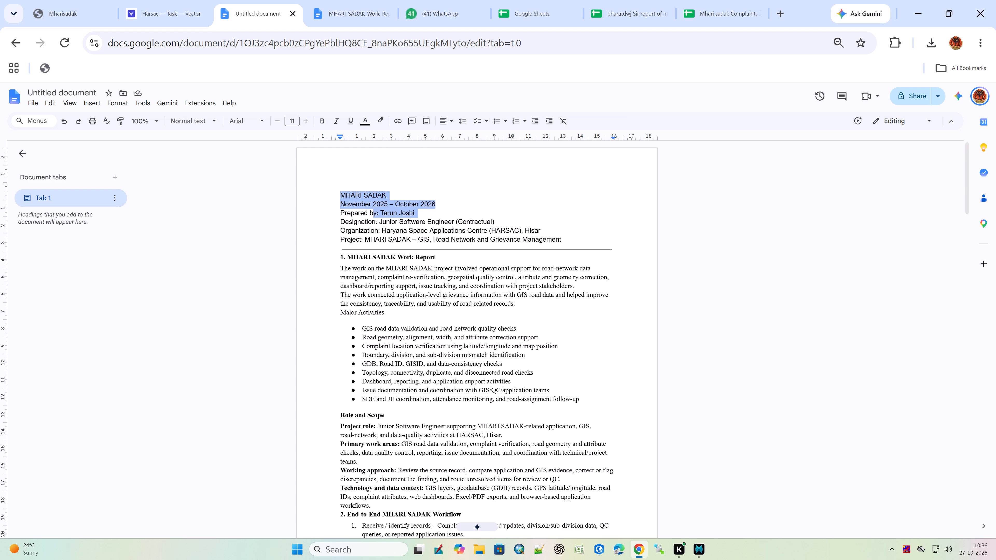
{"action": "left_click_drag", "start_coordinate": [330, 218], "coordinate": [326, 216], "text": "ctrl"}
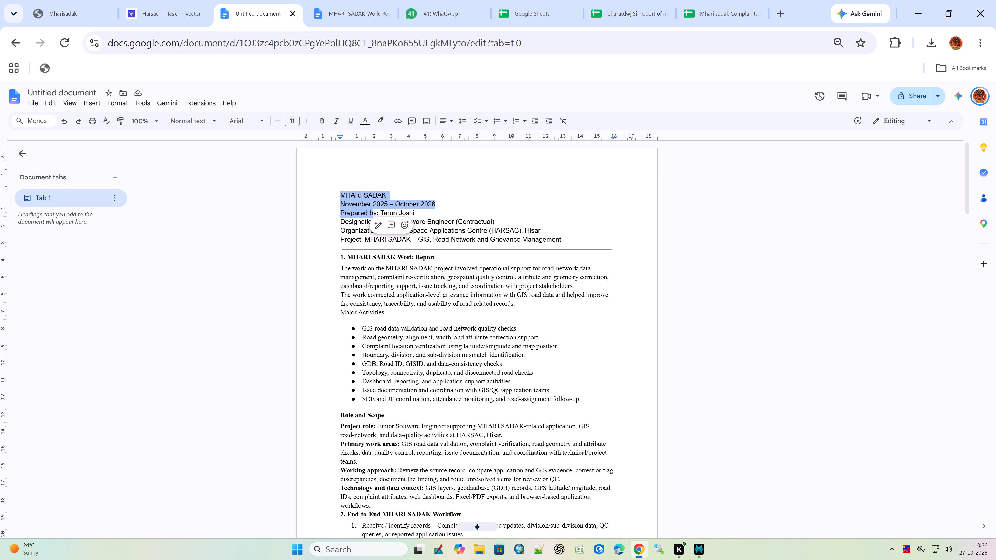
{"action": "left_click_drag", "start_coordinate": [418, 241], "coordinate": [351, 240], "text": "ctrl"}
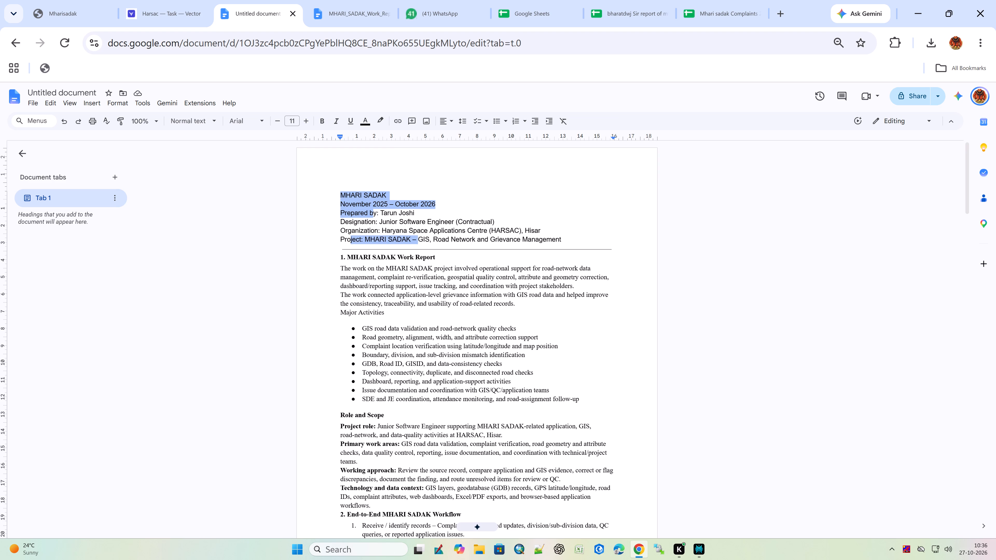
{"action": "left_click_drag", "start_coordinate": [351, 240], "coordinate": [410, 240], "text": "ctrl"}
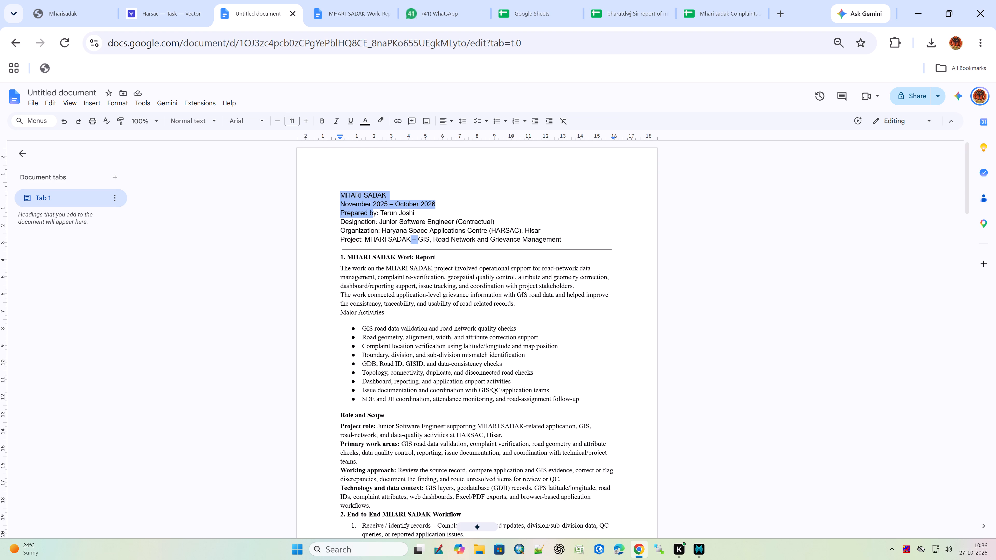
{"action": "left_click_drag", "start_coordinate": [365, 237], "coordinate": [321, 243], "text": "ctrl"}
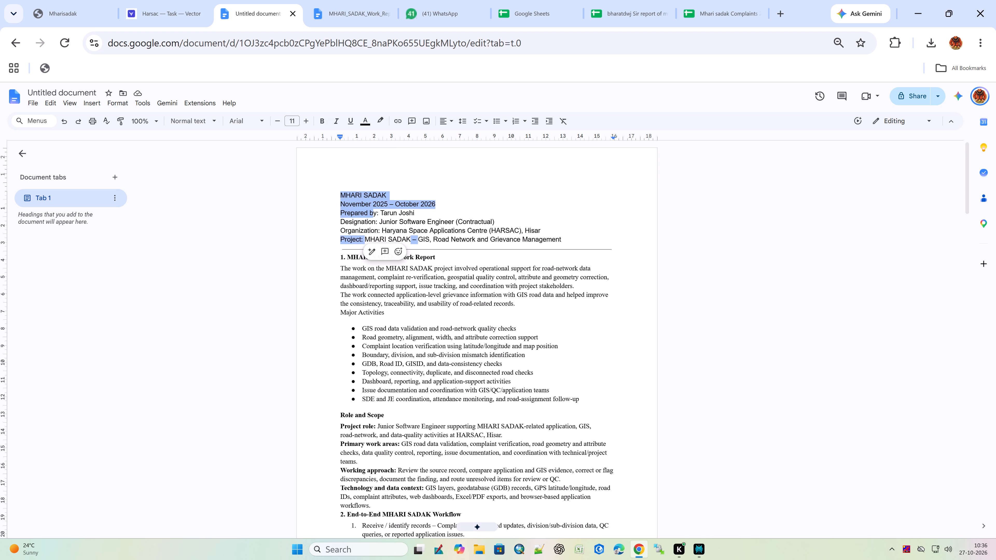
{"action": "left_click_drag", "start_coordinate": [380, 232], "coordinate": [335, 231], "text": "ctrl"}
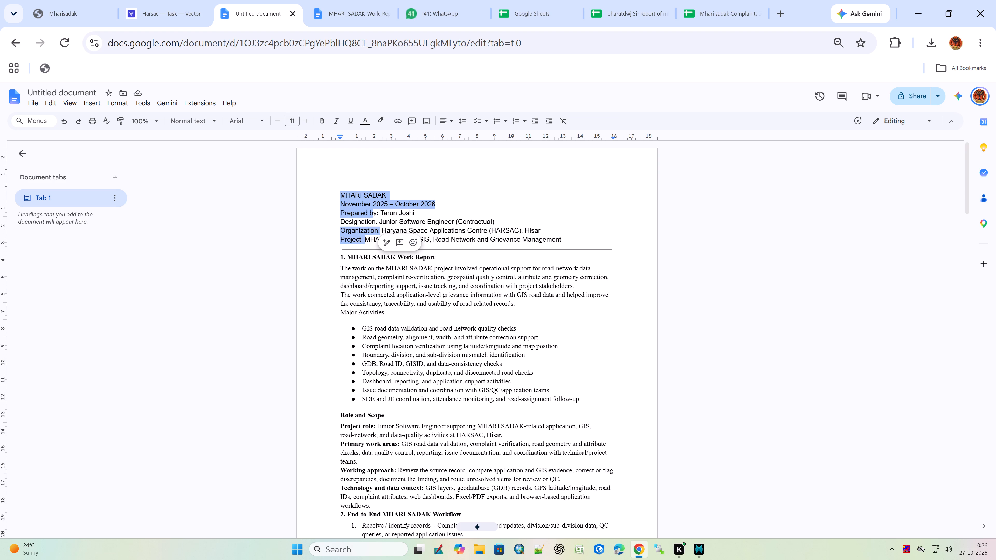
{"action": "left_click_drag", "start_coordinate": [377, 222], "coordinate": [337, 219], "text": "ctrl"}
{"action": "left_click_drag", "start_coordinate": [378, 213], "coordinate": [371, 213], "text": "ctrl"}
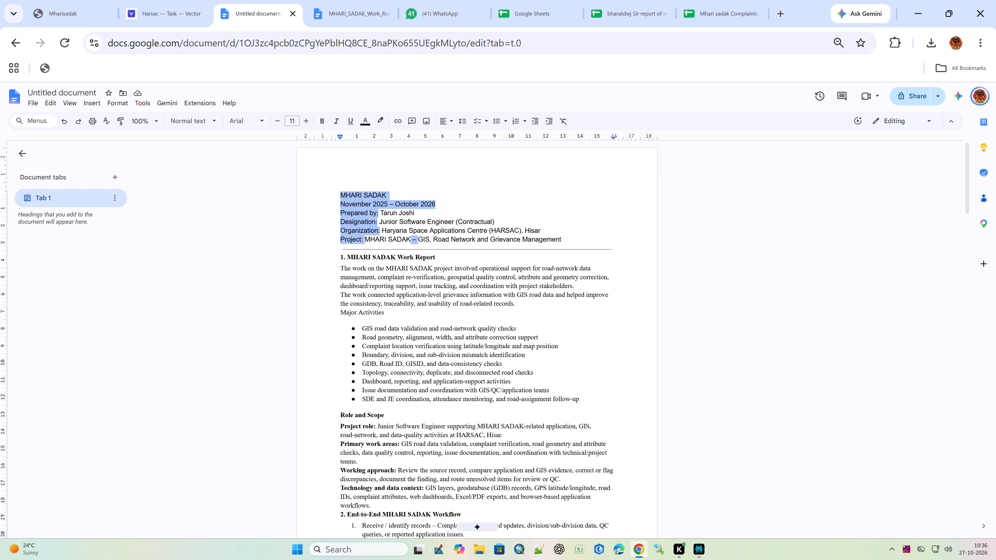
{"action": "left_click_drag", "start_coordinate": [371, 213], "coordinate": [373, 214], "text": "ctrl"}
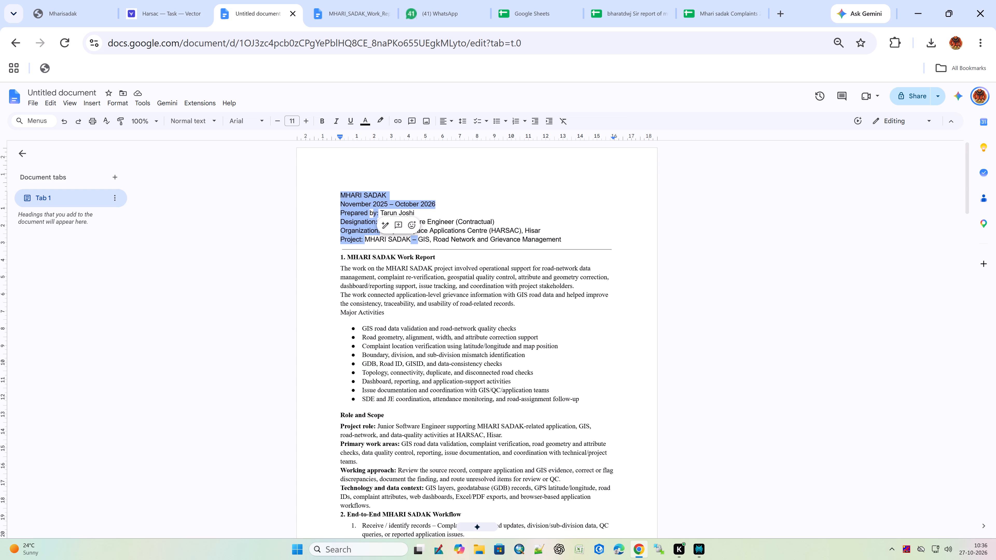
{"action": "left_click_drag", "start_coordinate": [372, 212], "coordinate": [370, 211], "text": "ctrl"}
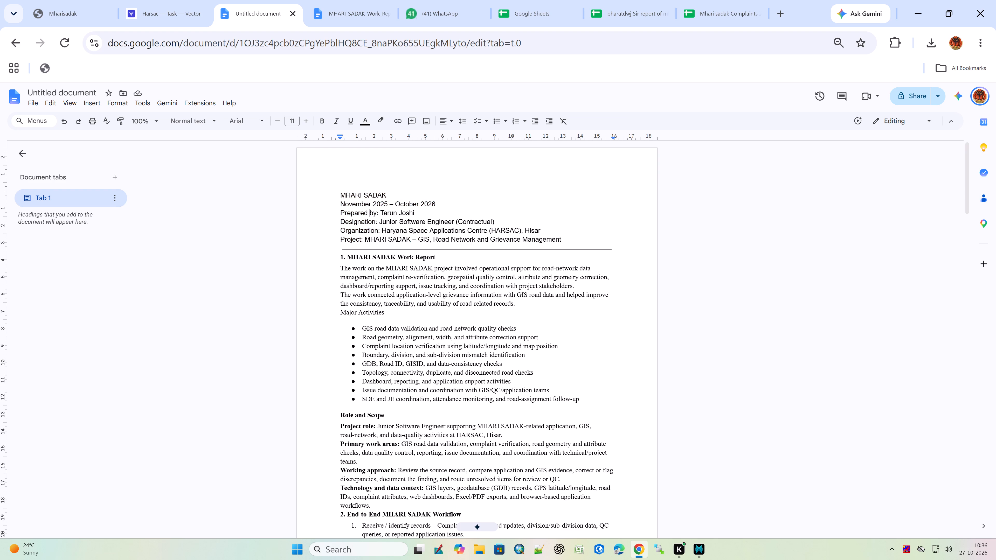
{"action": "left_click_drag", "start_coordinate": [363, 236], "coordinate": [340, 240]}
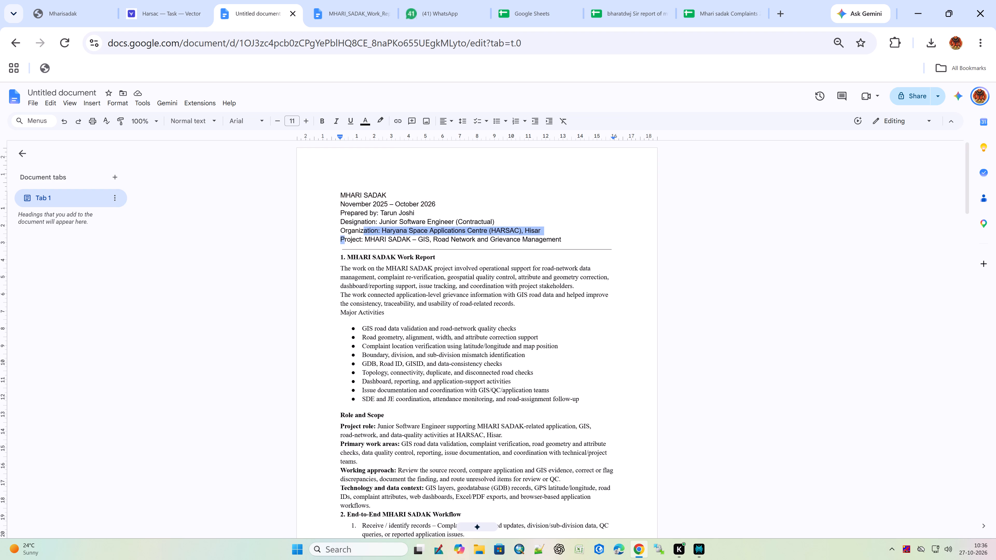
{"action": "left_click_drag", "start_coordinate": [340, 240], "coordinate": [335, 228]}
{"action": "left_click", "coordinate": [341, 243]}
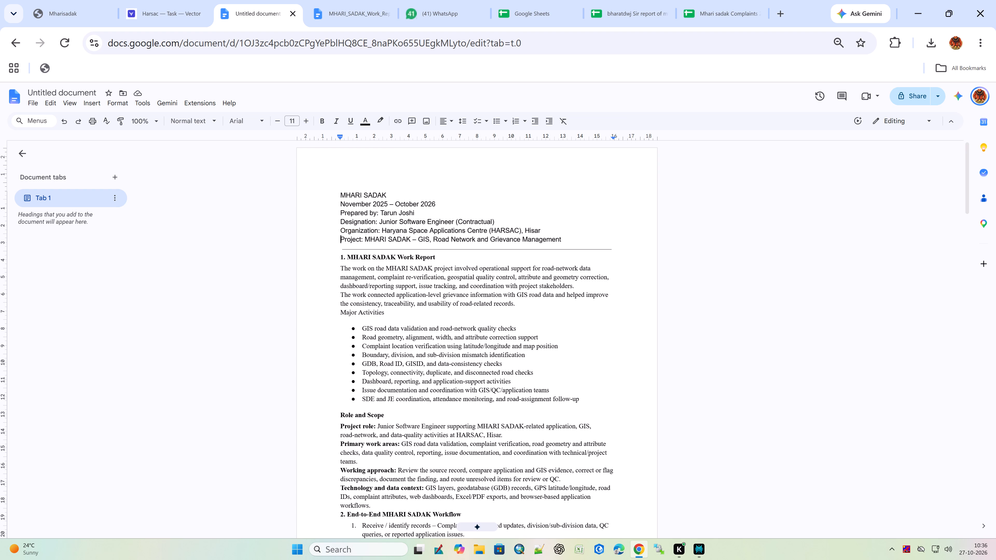
Make the MHARI SADAK title, the November 2025 – October 2026 line, and the Prepared by, Designation, Organization and Project labels bold.
{"action": "left_click_drag", "start_coordinate": [364, 242], "coordinate": [336, 237]}
{"action": "left_click_drag", "start_coordinate": [381, 230], "coordinate": [333, 230], "text": "ctrl"}
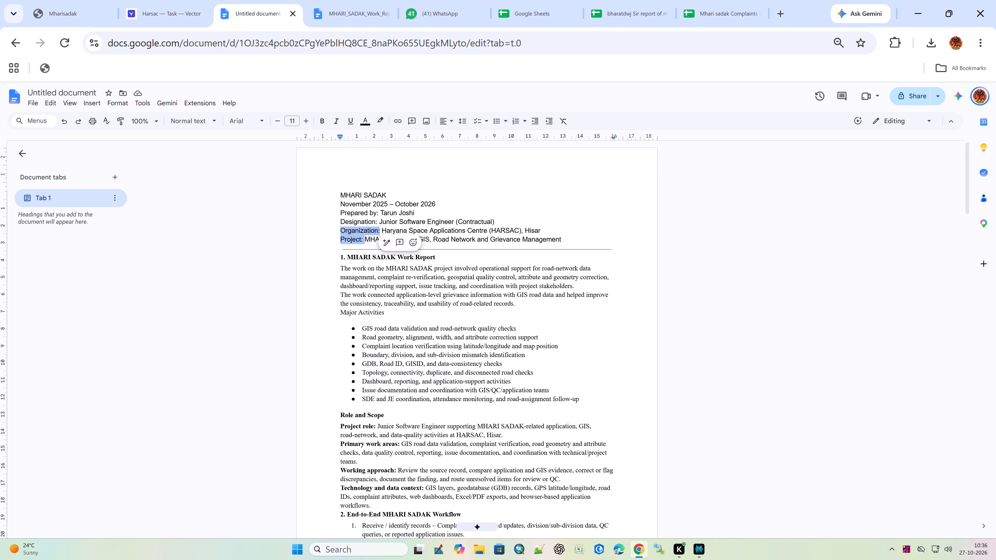
{"action": "left_click_drag", "start_coordinate": [380, 224], "coordinate": [339, 219], "text": "ctrl"}
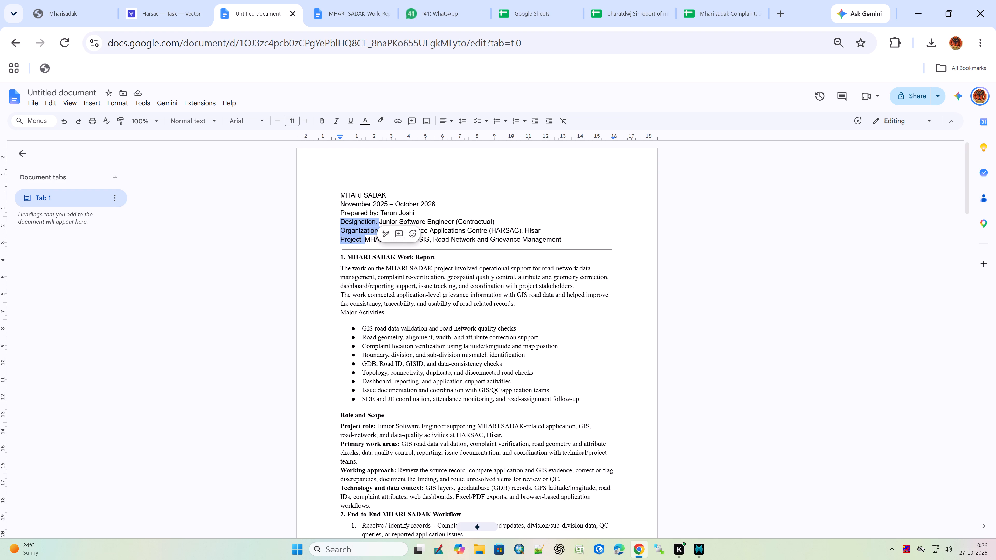
{"action": "left_click_drag", "start_coordinate": [378, 211], "coordinate": [331, 211], "text": "ctrl"}
{"action": "left_click_drag", "start_coordinate": [386, 204], "coordinate": [386, 204], "text": "ctrl"}
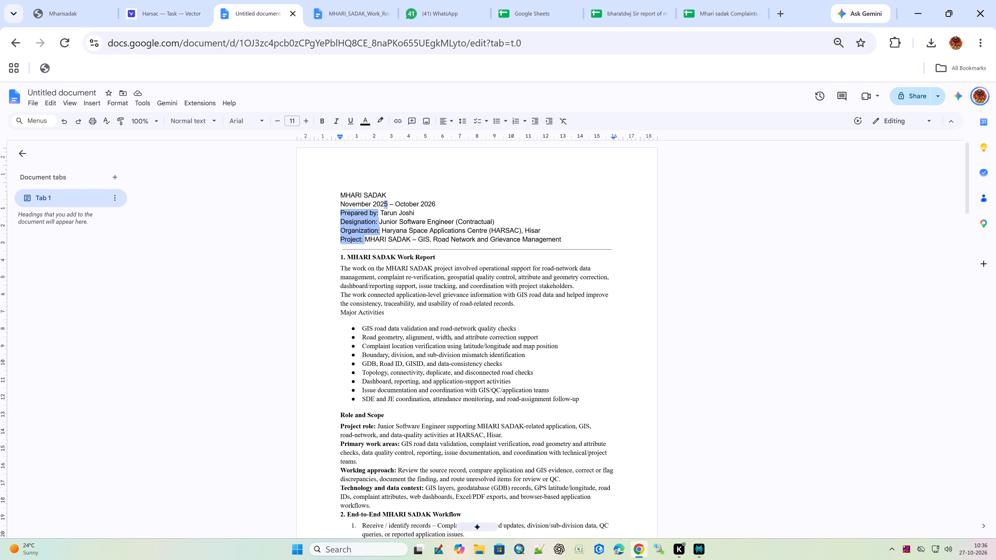
{"action": "left_click_drag", "start_coordinate": [386, 204], "coordinate": [332, 203], "text": "ctrl"}
{"action": "left_click_drag", "start_coordinate": [387, 197], "coordinate": [339, 193], "text": "ctrl"}
{"action": "left_click_drag", "start_coordinate": [434, 204], "coordinate": [392, 204], "text": "ctrl"}
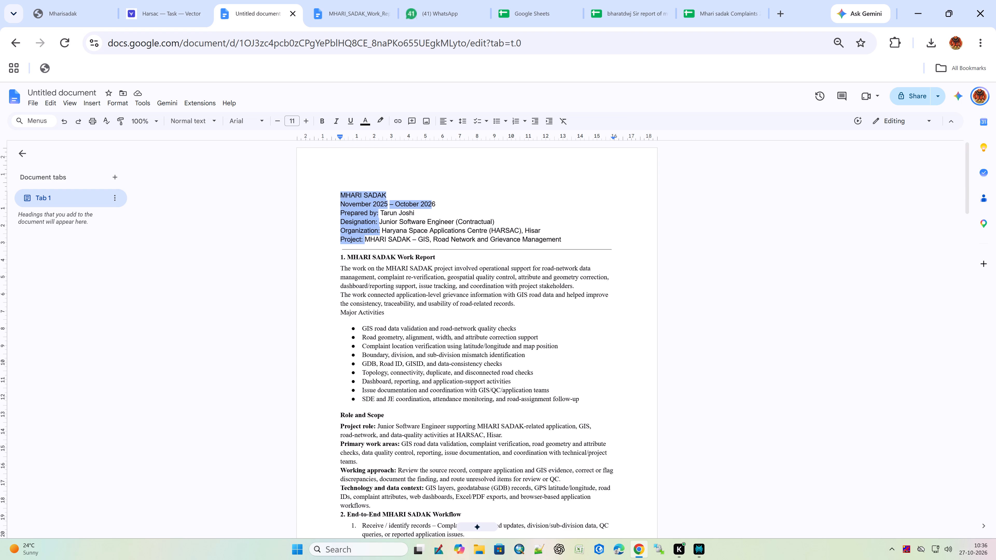
{"action": "left_click_drag", "start_coordinate": [440, 201], "coordinate": [417, 204], "text": "ctrl"}
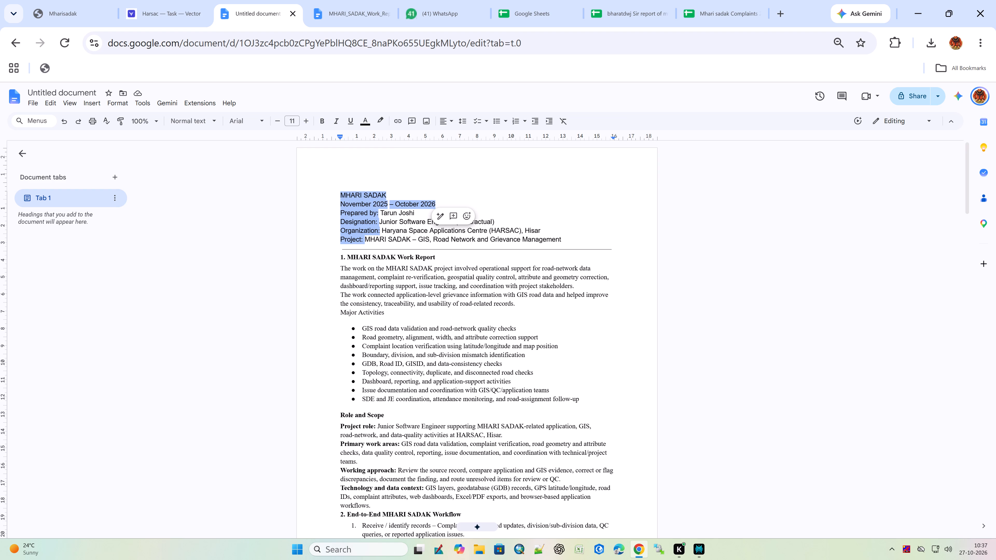
{"action": "left_click", "coordinate": [318, 116], "text": "ctrl"}
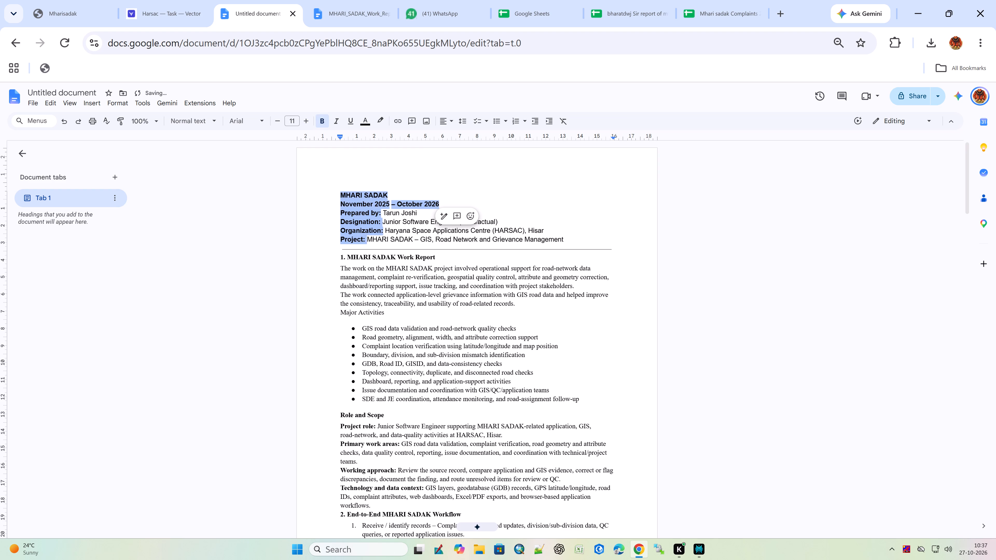
{"action": "left_click", "coordinate": [410, 227]}
Make the 8. Key Outputs and Contributions and 9.Conclusion headings bold.
{"action": "scroll", "coordinate": [425, 300], "scroll_direction": "down", "scroll_amount": 3}
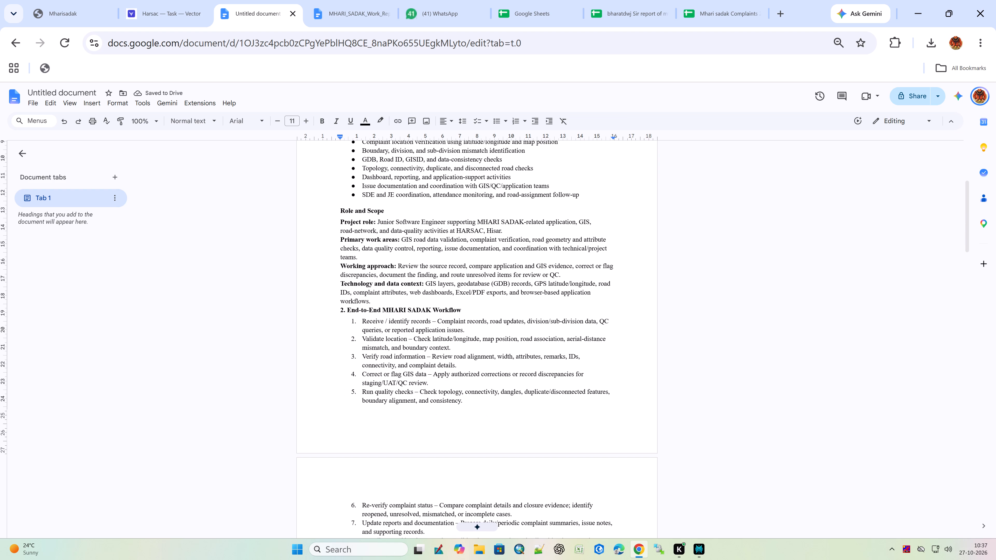
{"action": "scroll", "coordinate": [406, 358], "scroll_direction": "down", "scroll_amount": 3}
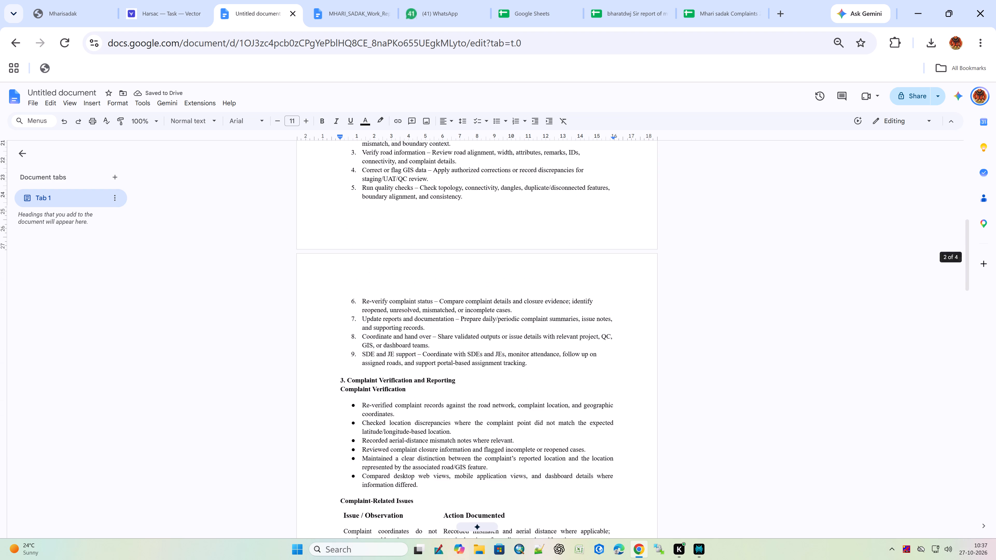
{"action": "scroll", "coordinate": [399, 361], "scroll_direction": "down", "scroll_amount": 18}
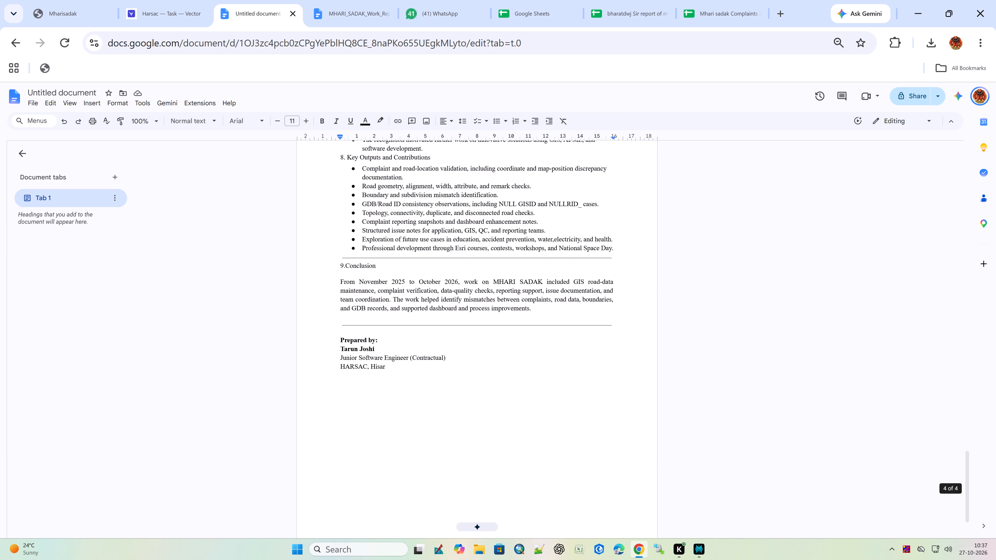
{"action": "scroll", "coordinate": [399, 372], "scroll_direction": "down", "scroll_amount": 1}
{"action": "scroll", "coordinate": [395, 254], "scroll_direction": "up", "scroll_amount": 1}
{"action": "left_click_drag", "start_coordinate": [385, 261], "coordinate": [323, 266]}
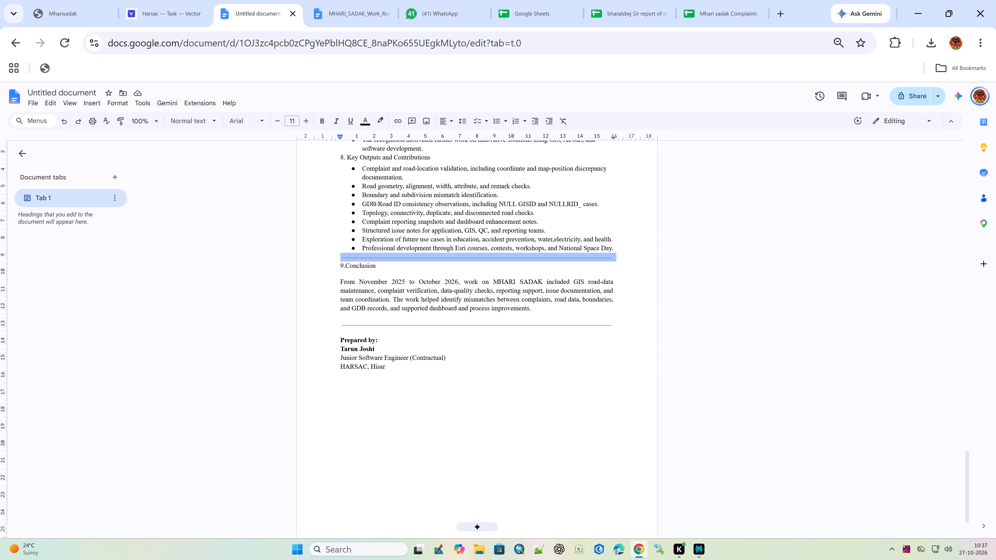
{"action": "left_click_drag", "start_coordinate": [323, 266], "coordinate": [386, 269]}
{"action": "scroll", "coordinate": [370, 225], "scroll_direction": "up", "scroll_amount": 2}
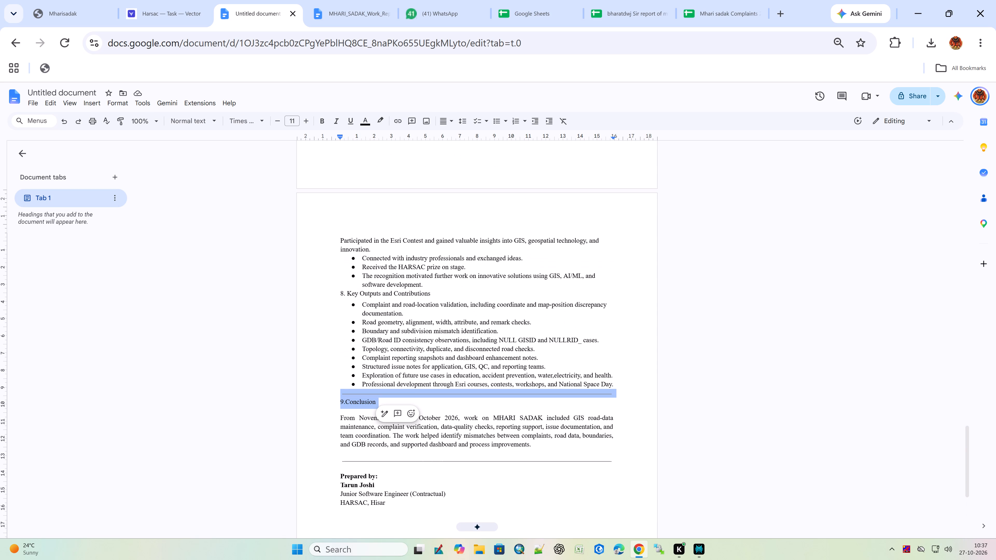
{"action": "left_click_drag", "start_coordinate": [457, 294], "coordinate": [328, 300], "text": "ctrl"}
{"action": "left_click", "coordinate": [323, 119]}
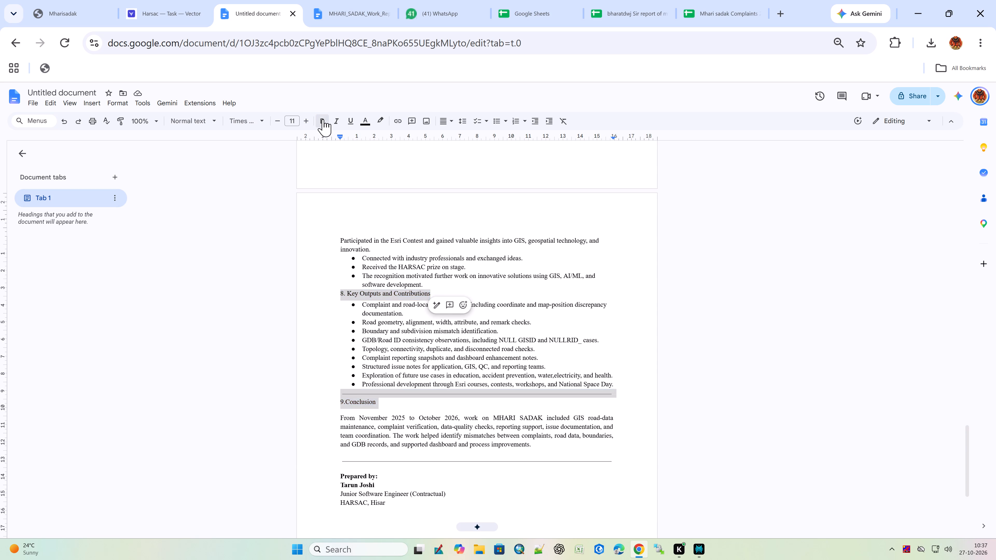
{"action": "scroll", "coordinate": [418, 352], "scroll_direction": "up", "scroll_amount": 4}
{"action": "scroll", "coordinate": [416, 356], "scroll_direction": "down", "scroll_amount": 1}
{"action": "left_click", "coordinate": [399, 355]}
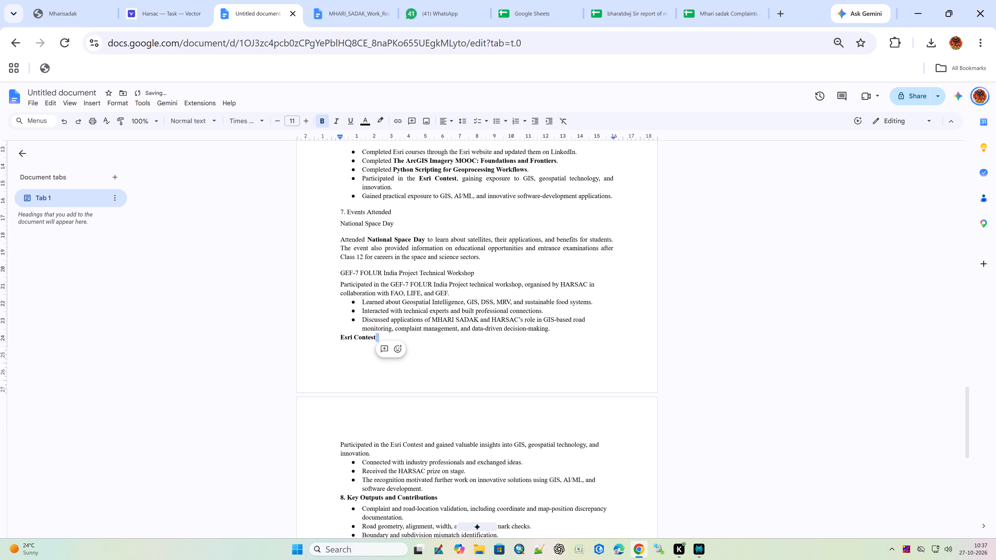
Make the GEF-7 FOLUR India Project Technical Workshop heading bold.
{"action": "left_click", "coordinate": [487, 276]}
{"action": "left_click_drag", "start_coordinate": [486, 273], "coordinate": [470, 273]}
{"action": "key", "text": "ctrl+z"}
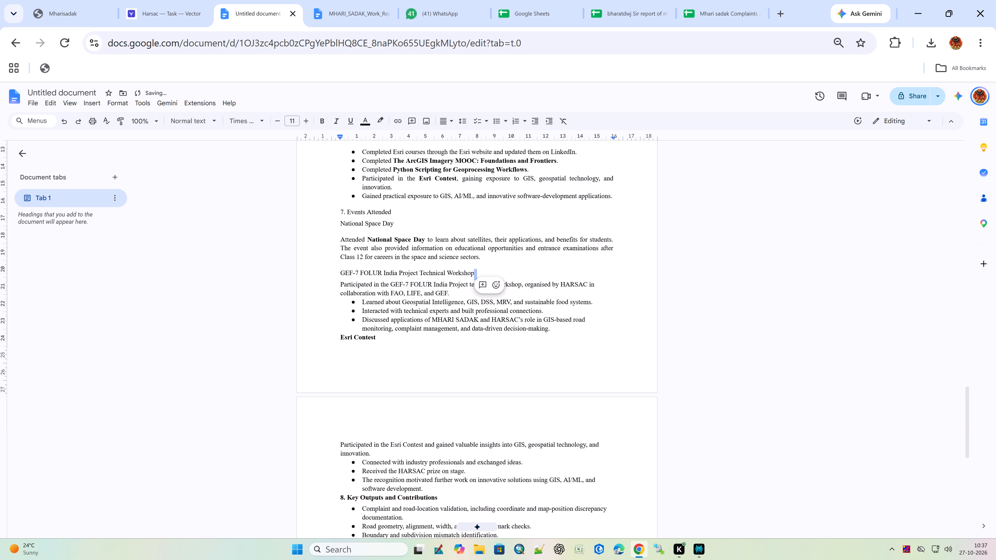
{"action": "left_click", "coordinate": [483, 268]}
{"action": "left_click_drag", "start_coordinate": [483, 275], "coordinate": [314, 272]}
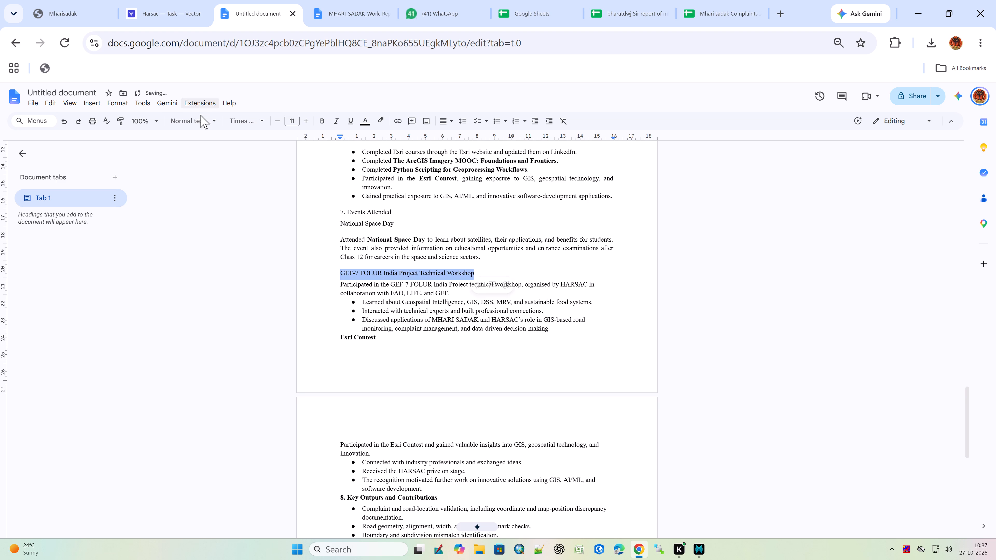
{"action": "left_click", "coordinate": [326, 115]}
{"action": "left_click", "coordinate": [378, 266]}
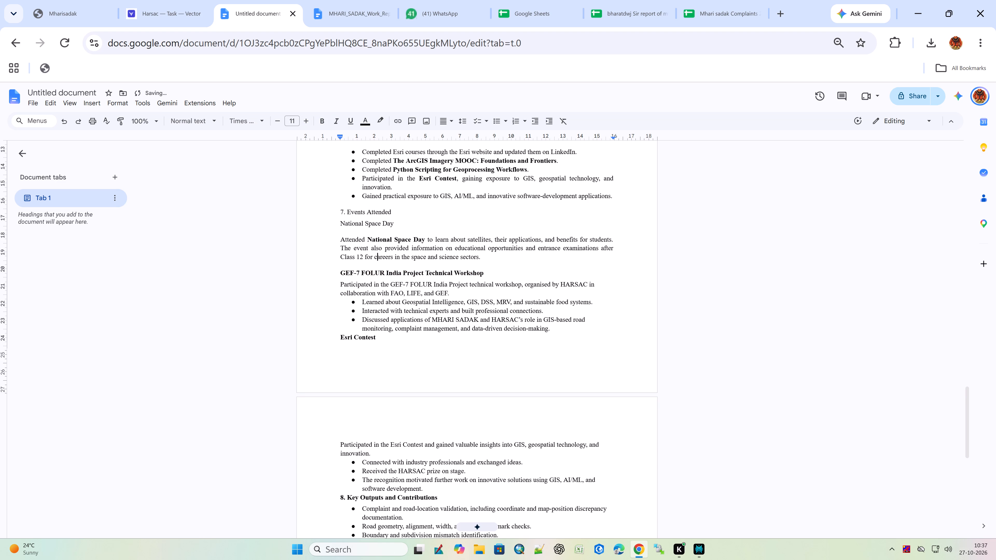
Apply the Normal text style to the National Space Day heading and the paragraph describing that event.
{"action": "scroll", "coordinate": [520, 269], "scroll_direction": "up", "scroll_amount": 1}
{"action": "left_click_drag", "start_coordinate": [513, 335], "coordinate": [324, 305]}
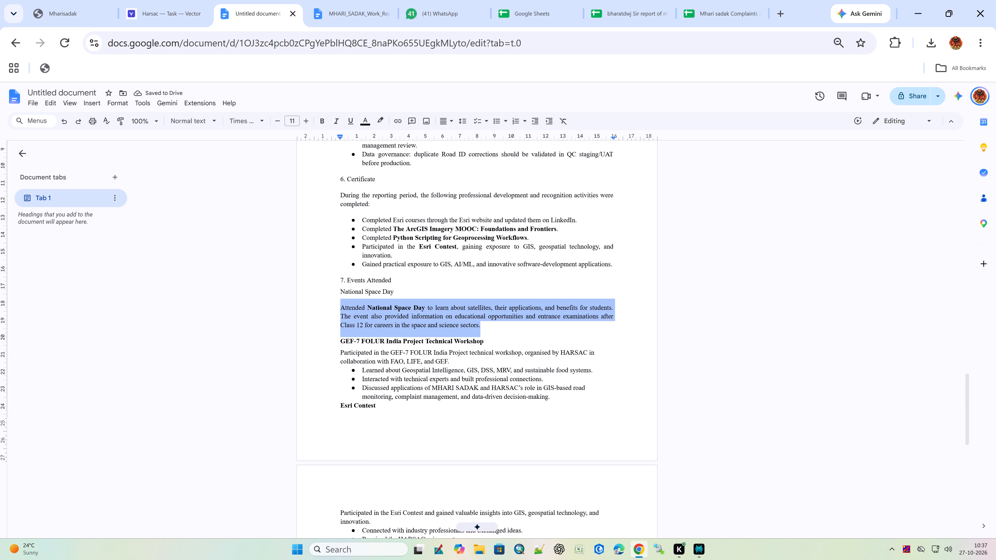
{"action": "left_click_drag", "start_coordinate": [324, 305], "coordinate": [324, 289]}
{"action": "left_click", "coordinate": [219, 123]}
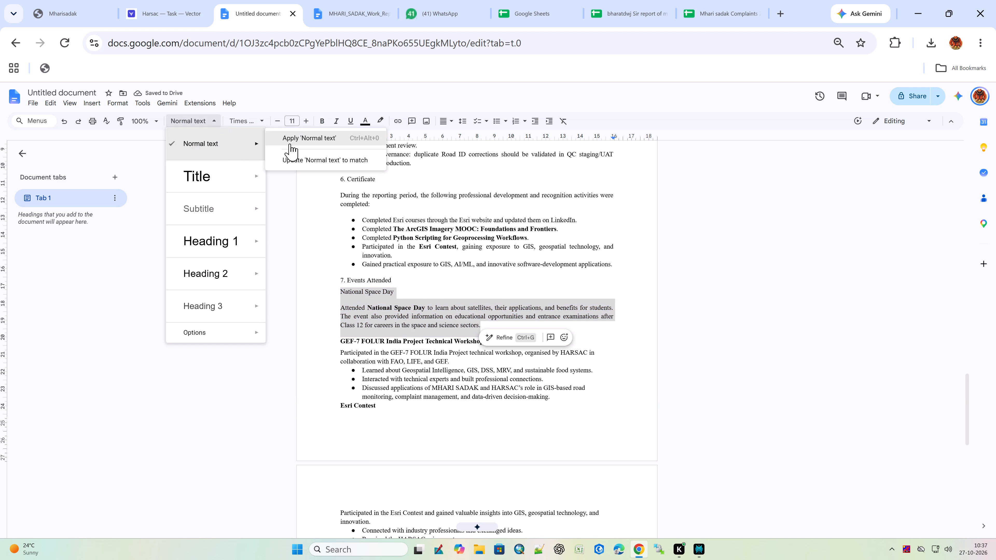
{"action": "left_click", "coordinate": [292, 143]}
{"action": "left_click", "coordinate": [378, 322]}
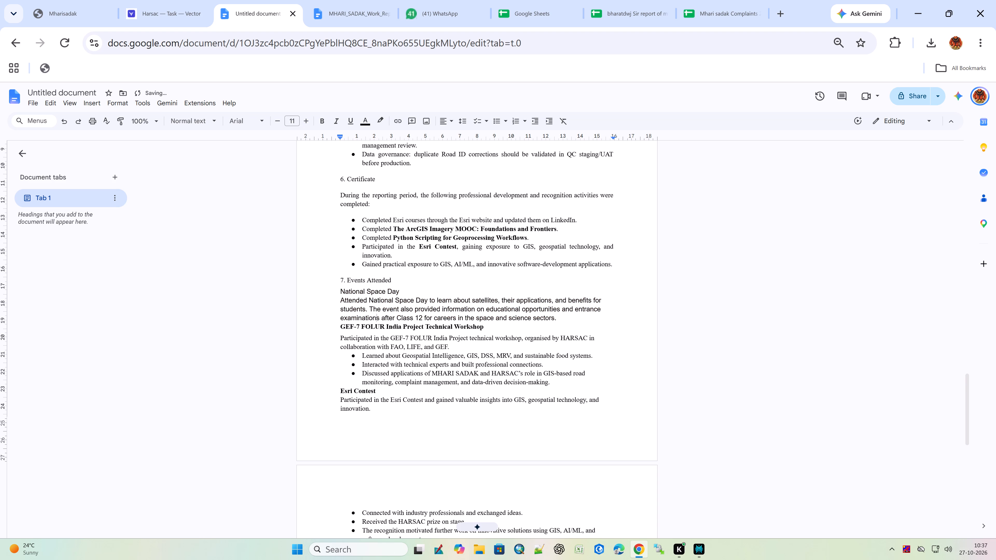
Make the 7. Events Attended and National Space Day headings bold.
{"action": "left_click_drag", "start_coordinate": [406, 284], "coordinate": [324, 285]}
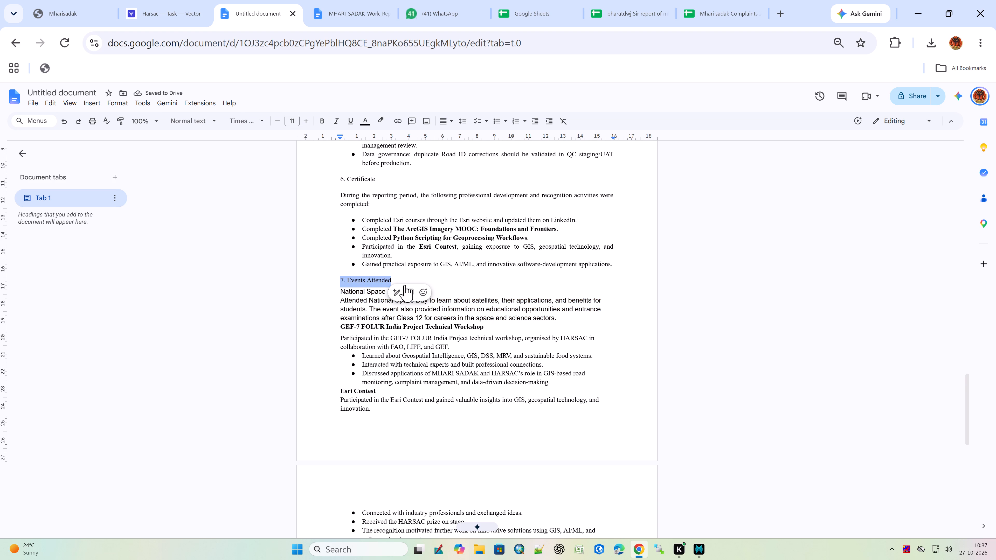
{"action": "left_click", "coordinate": [423, 269]}
{"action": "left_click_drag", "start_coordinate": [415, 291], "coordinate": [307, 286]}
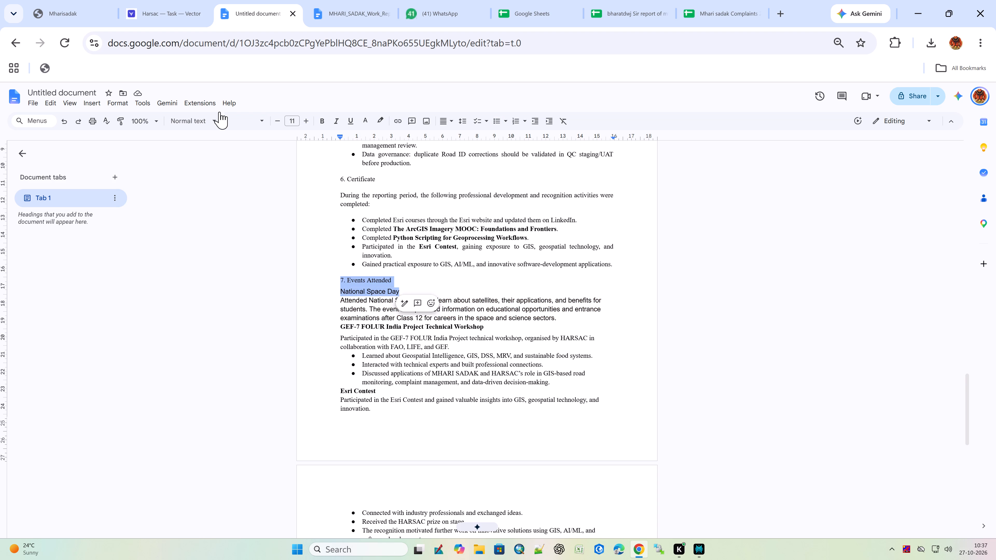
{"action": "left_click", "coordinate": [321, 121]}
{"action": "left_click", "coordinate": [320, 279]}
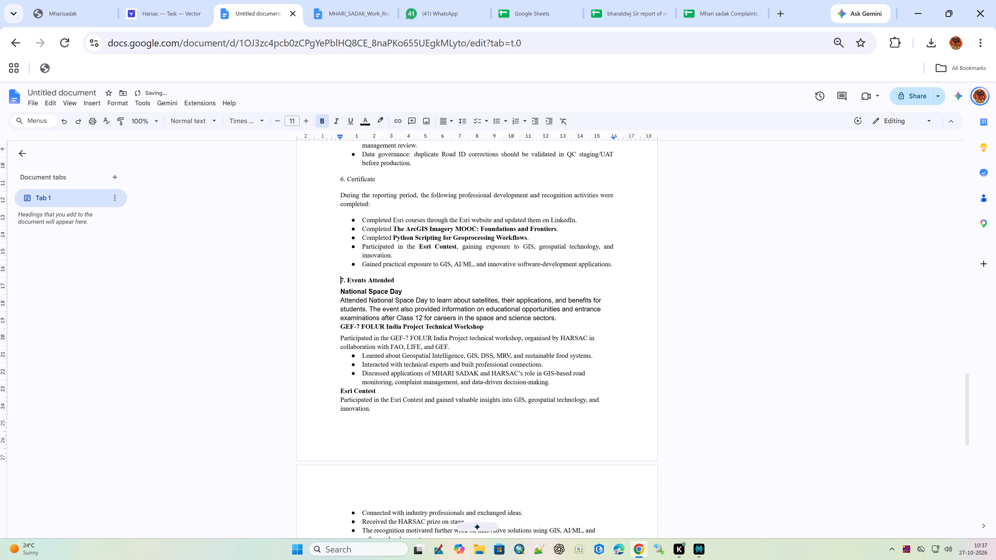
Apply the Normal text style to the block from the 6. Certificate heading through the 7. Events Attended heading.
{"action": "scroll", "coordinate": [453, 368], "scroll_direction": "down", "scroll_amount": 2}
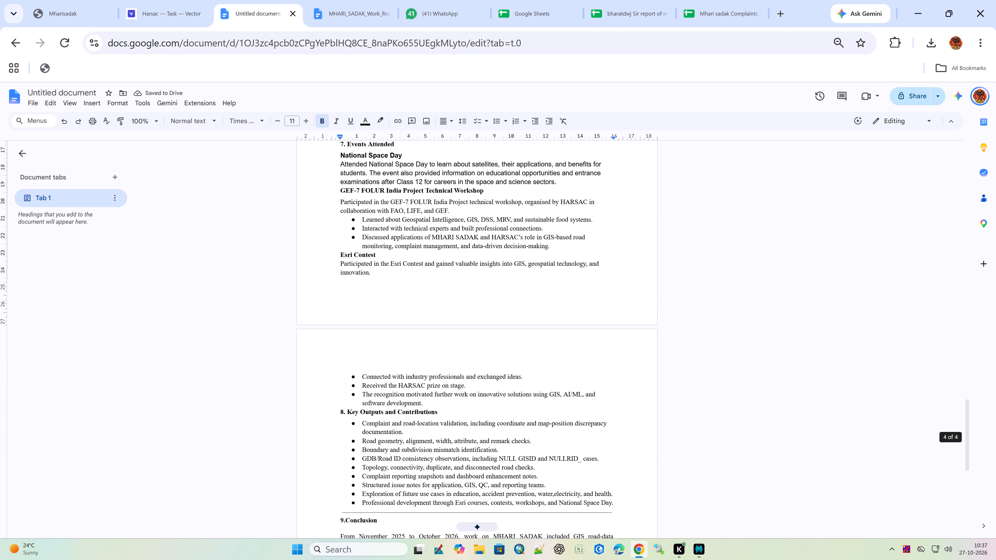
{"action": "scroll", "coordinate": [420, 326], "scroll_direction": "up", "scroll_amount": 2}
{"action": "key", "text": "ctrl+a"}
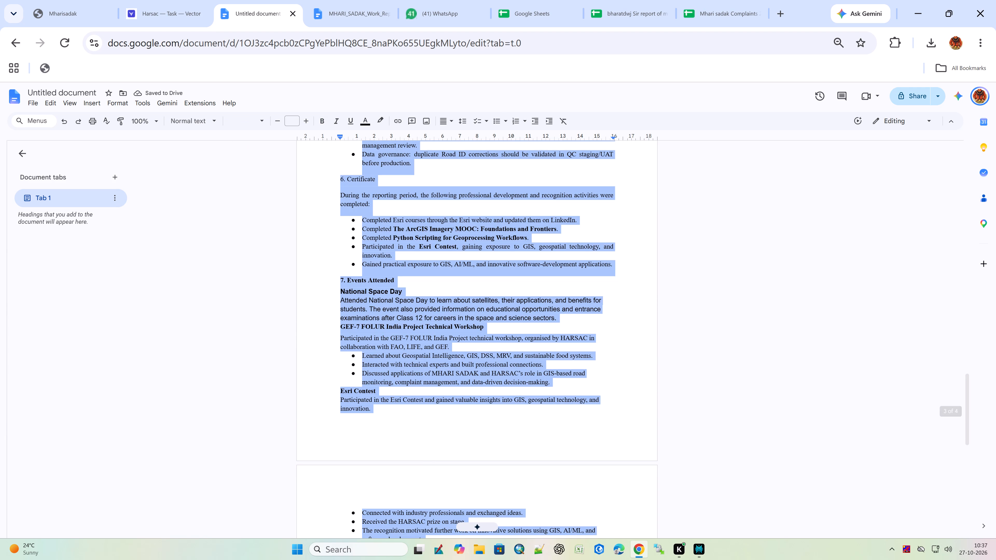
{"action": "left_click", "coordinate": [425, 263]}
{"action": "left_click_drag", "start_coordinate": [431, 283], "coordinate": [300, 177]}
{"action": "left_click", "coordinate": [204, 117]}
{"action": "left_click", "coordinate": [315, 136]}
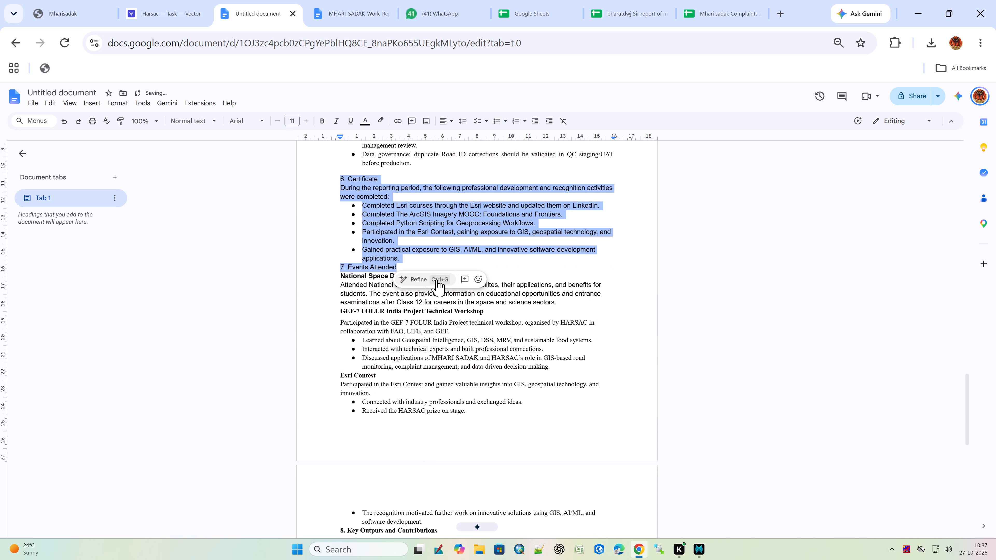
Make the 6. Certificate and 7. Events Attended headings bold.
{"action": "left_click", "coordinate": [437, 279]}
{"action": "scroll", "coordinate": [434, 266], "scroll_direction": "up", "scroll_amount": 1}
{"action": "left_click", "coordinate": [433, 268]}
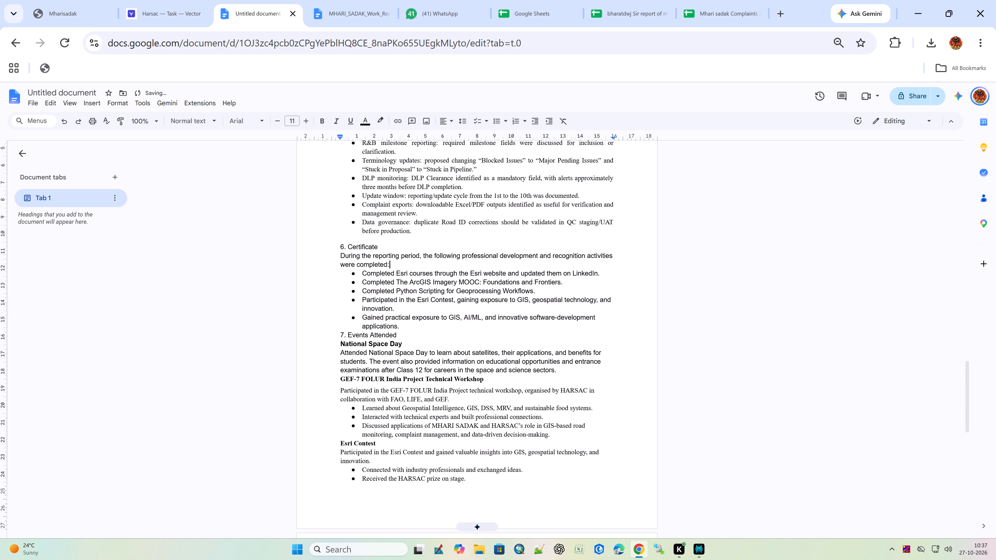
{"action": "left_click_drag", "start_coordinate": [394, 240], "coordinate": [396, 242]}
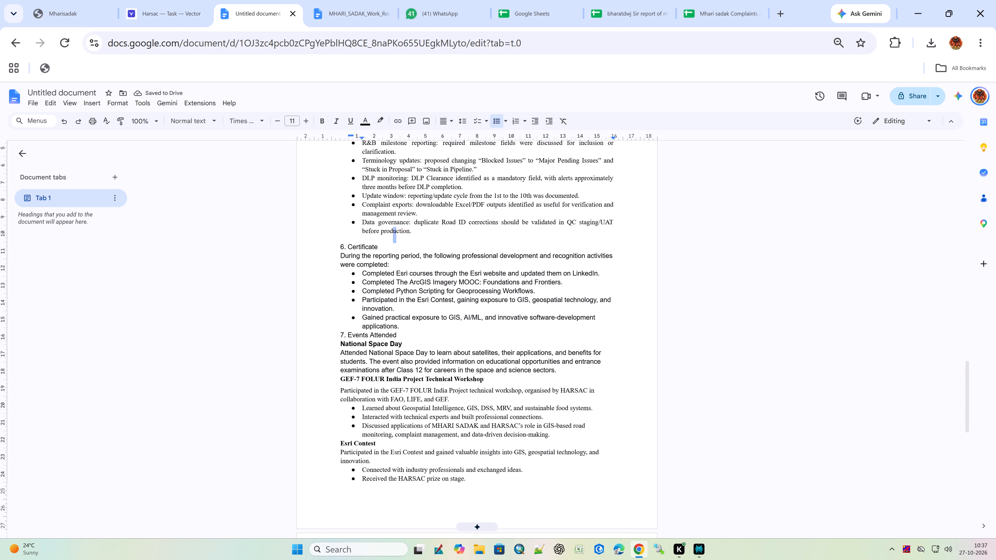
{"action": "left_click_drag", "start_coordinate": [379, 249], "coordinate": [327, 246]}
{"action": "left_click_drag", "start_coordinate": [406, 334], "coordinate": [302, 333], "text": "ctrl"}
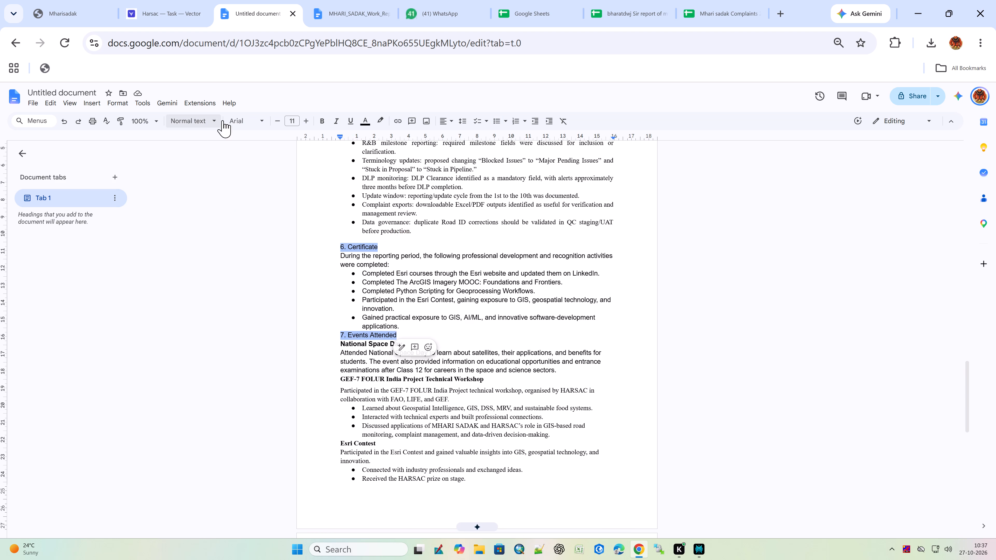
{"action": "left_click", "coordinate": [325, 121]}
{"action": "left_click", "coordinate": [413, 289]}
Apply the Normal text style to the 5. Dashboard and Process Improvement heading and its bullets, including the GISID bullet just above it.
{"action": "scroll", "coordinate": [408, 286], "scroll_direction": "up", "scroll_amount": 2}
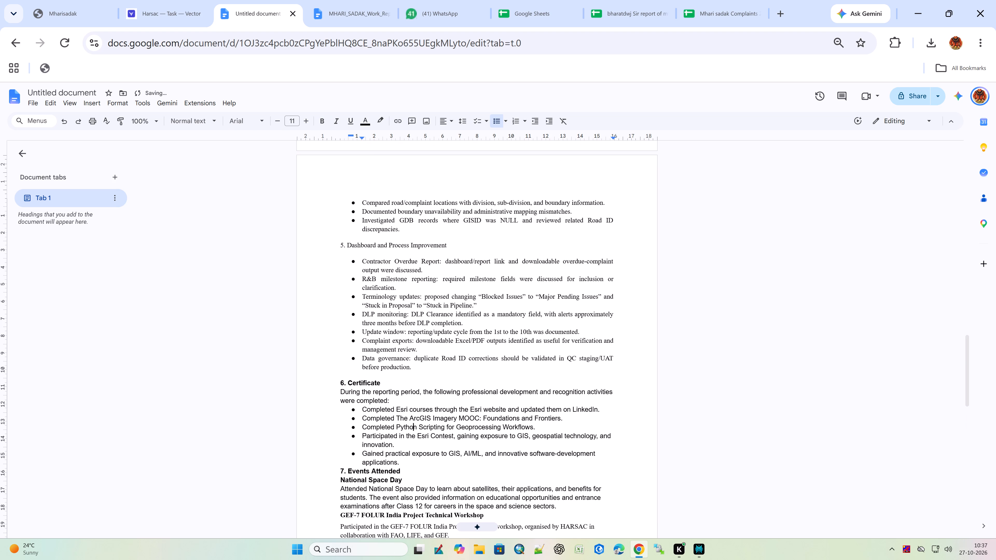
{"action": "left_click_drag", "start_coordinate": [438, 377], "coordinate": [329, 348]}
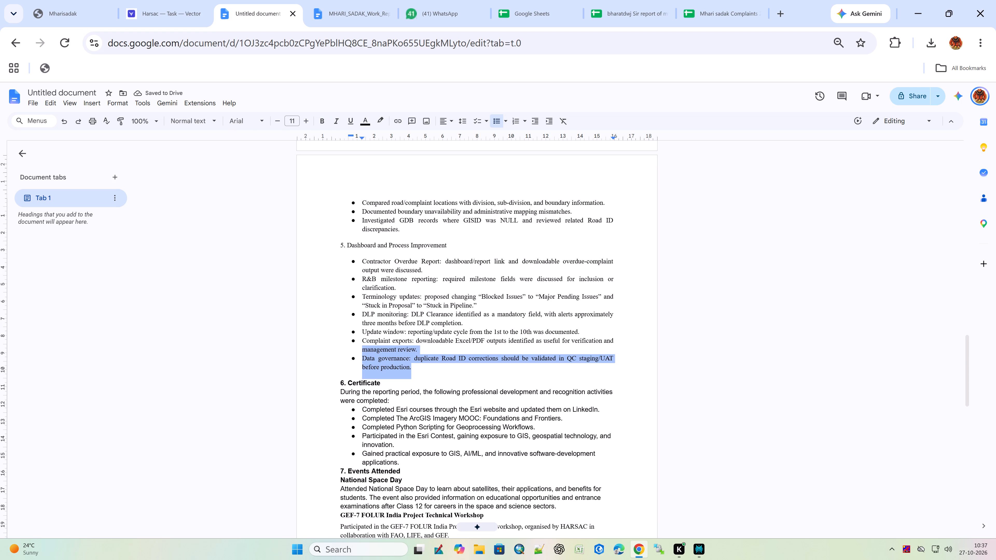
{"action": "left_click_drag", "start_coordinate": [329, 348], "coordinate": [311, 236]}
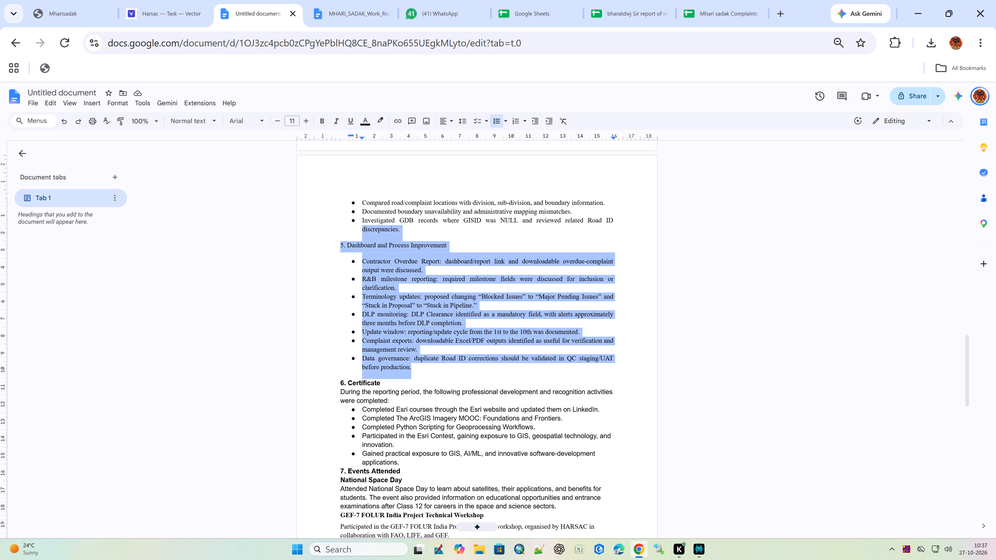
{"action": "left_click_drag", "start_coordinate": [311, 236], "coordinate": [407, 226]}
{"action": "left_click", "coordinate": [211, 122]}
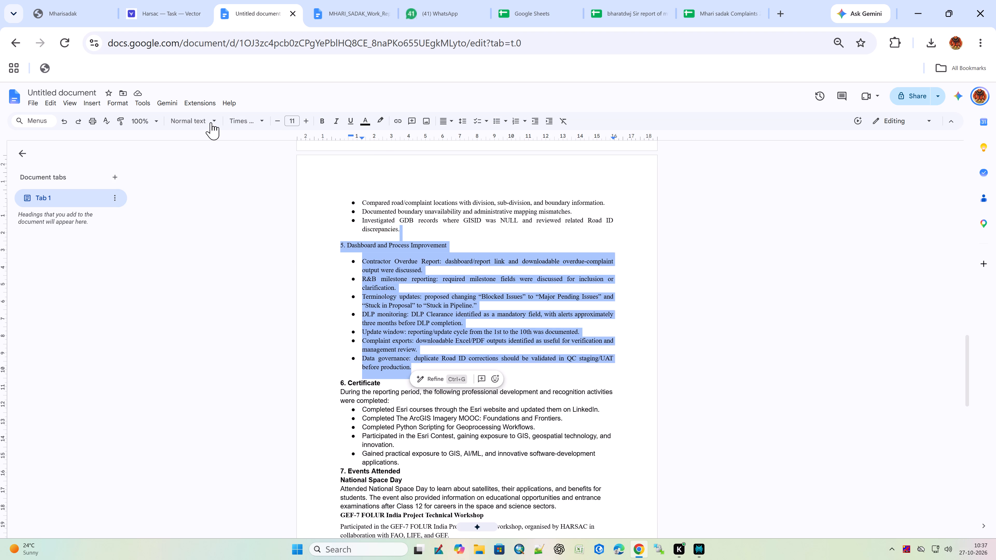
{"action": "left_click", "coordinate": [290, 144]}
{"action": "left_click", "coordinate": [402, 262]}
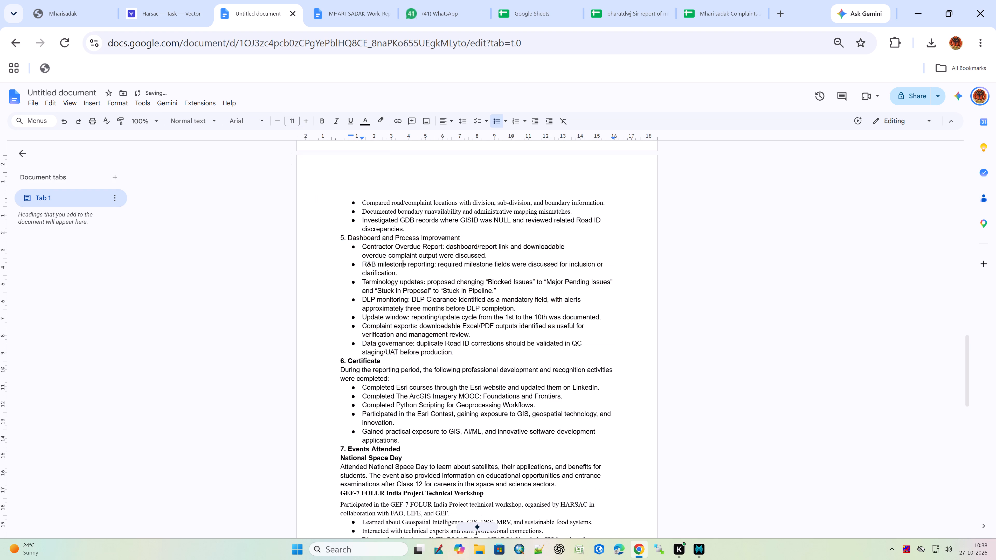
Make the 5. Dashboard and Process Improvement heading bold.
{"action": "left_click_drag", "start_coordinate": [479, 234], "coordinate": [321, 234]}
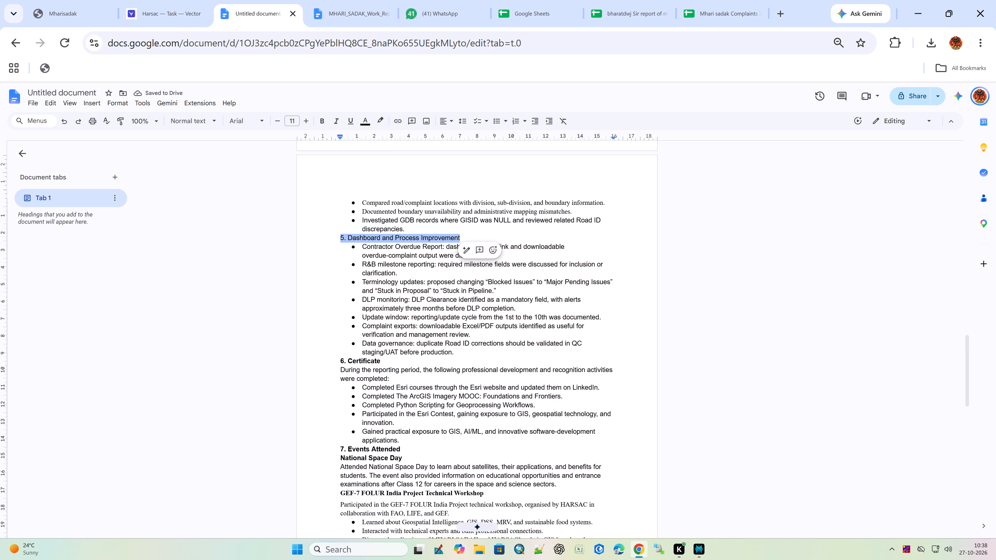
{"action": "left_click", "coordinate": [323, 119]}
{"action": "left_click", "coordinate": [379, 417]}
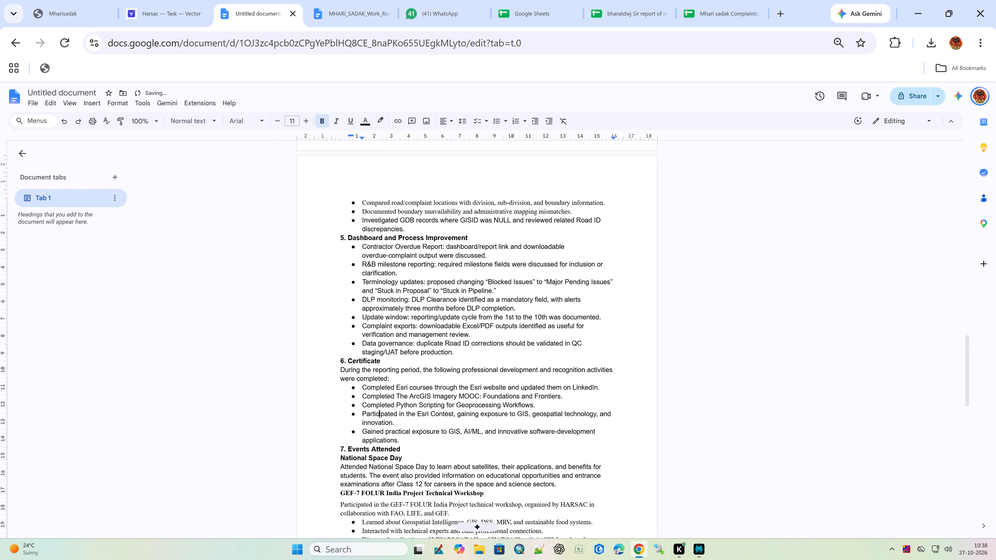
Set the whole document's font to Times New Roman.
{"action": "key", "text": "ctrl+a"}
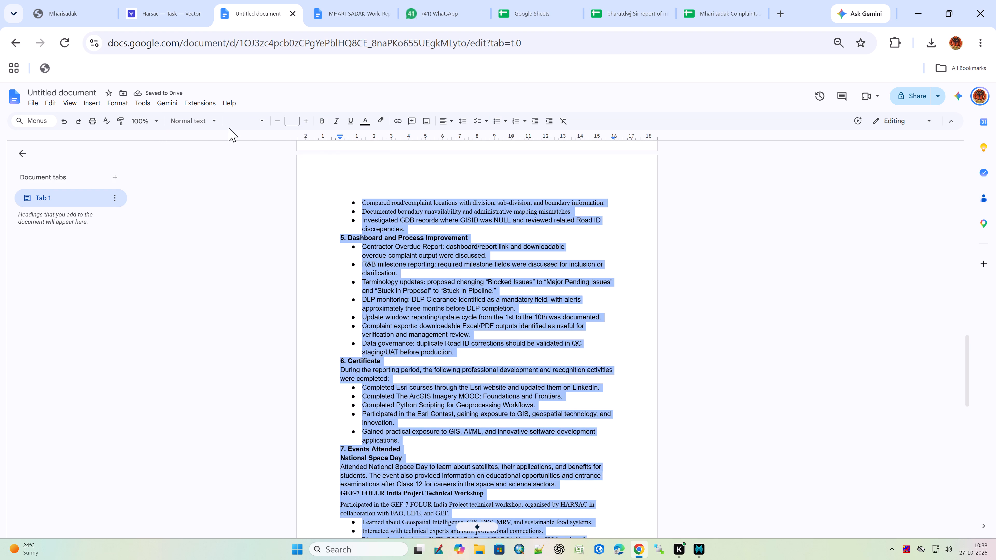
{"action": "left_click", "coordinate": [250, 122]}
{"action": "left_click", "coordinate": [269, 167]}
{"action": "left_click", "coordinate": [446, 345]}
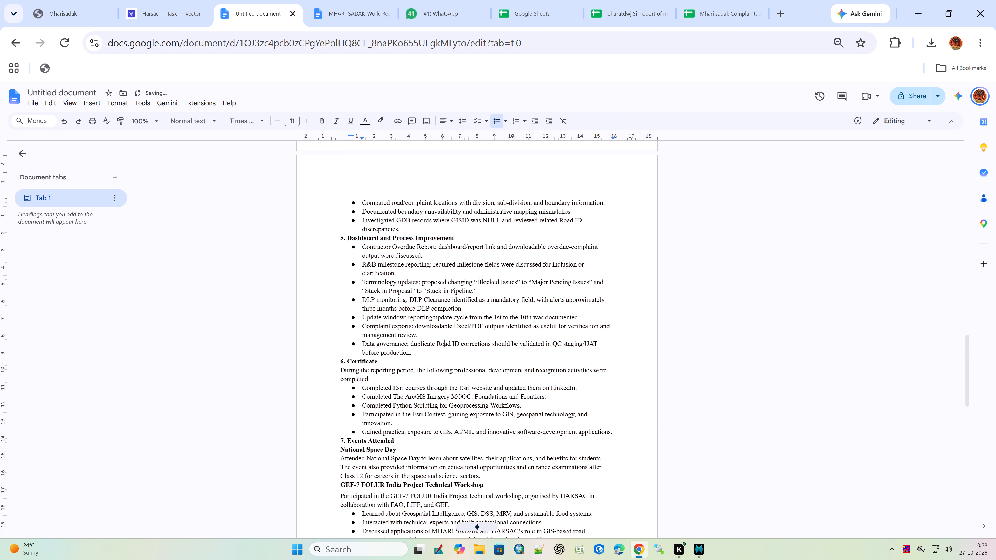
Apply the Normal text style to the Complaint-Related Issues heading and the whole table below it.
{"action": "scroll", "coordinate": [453, 375], "scroll_direction": "up", "scroll_amount": 5}
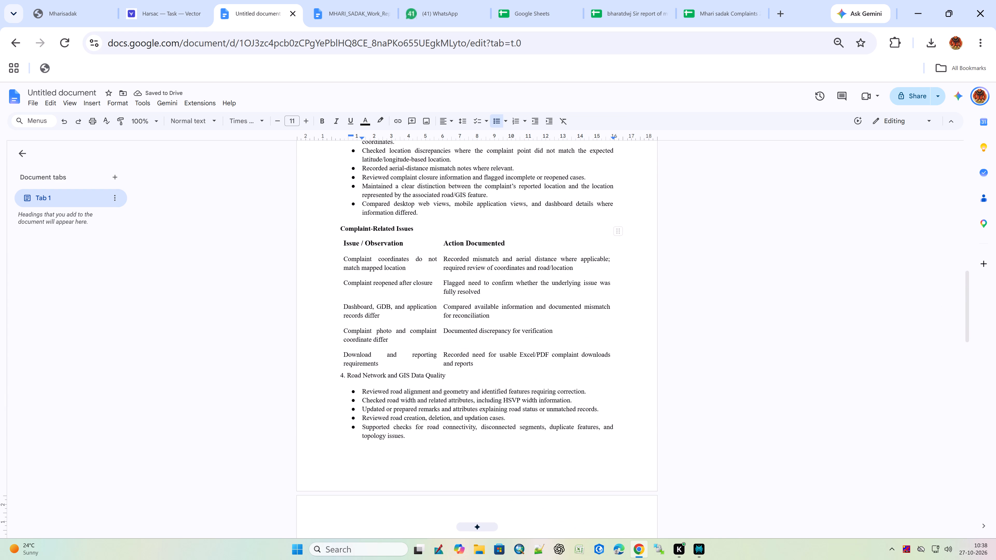
{"action": "left_click_drag", "start_coordinate": [535, 364], "coordinate": [311, 231]}
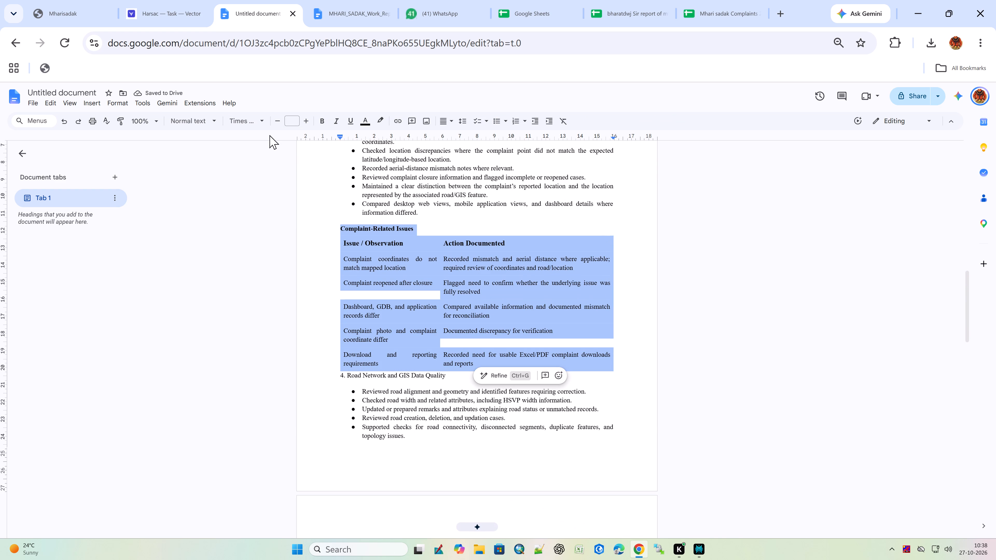
{"action": "left_click", "coordinate": [217, 118]}
{"action": "left_click", "coordinate": [324, 142]}
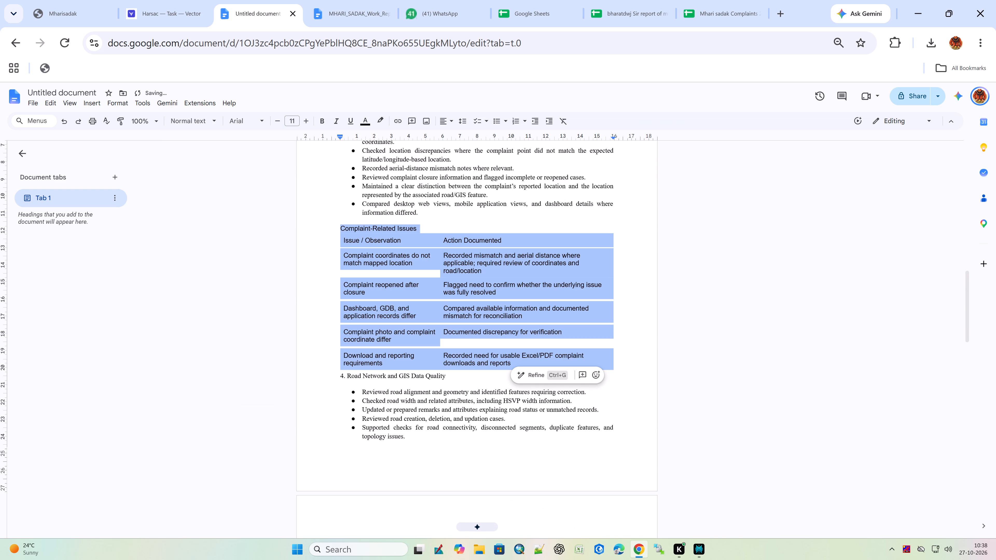
{"action": "left_click", "coordinate": [482, 327]}
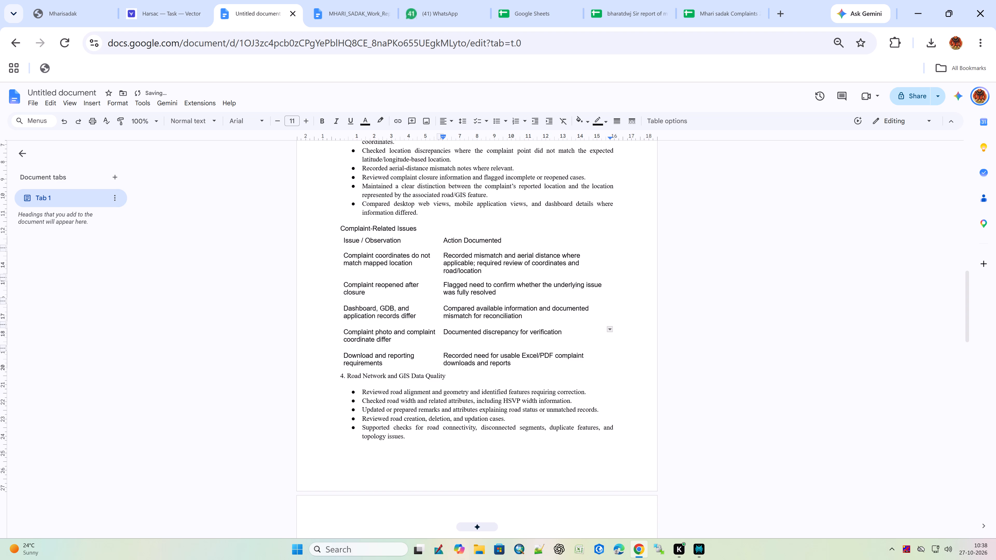
Apply the Normal text style to the page's bullets under 4. Road Network and GIS Data Quality.
{"action": "left_click_drag", "start_coordinate": [347, 384], "coordinate": [403, 449]}
{"action": "left_click", "coordinate": [194, 126]}
{"action": "left_click", "coordinate": [307, 135]}
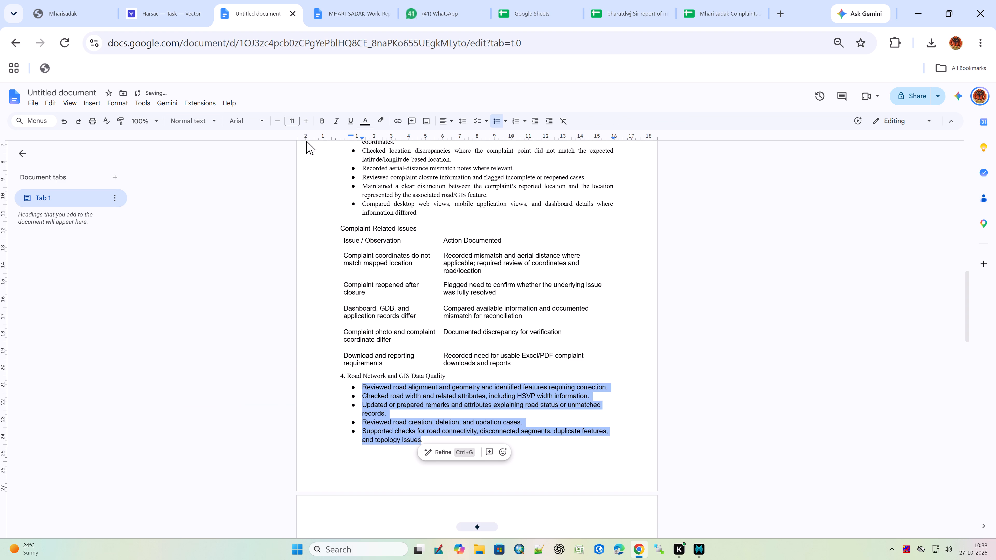
{"action": "left_click", "coordinate": [425, 370]}
Make the 4. Road Network and GIS Data Quality and Complaint-Related Issues headings and the Issue / Observation and Action Documented column headers bold.
{"action": "left_click_drag", "start_coordinate": [467, 376], "coordinate": [462, 376]}
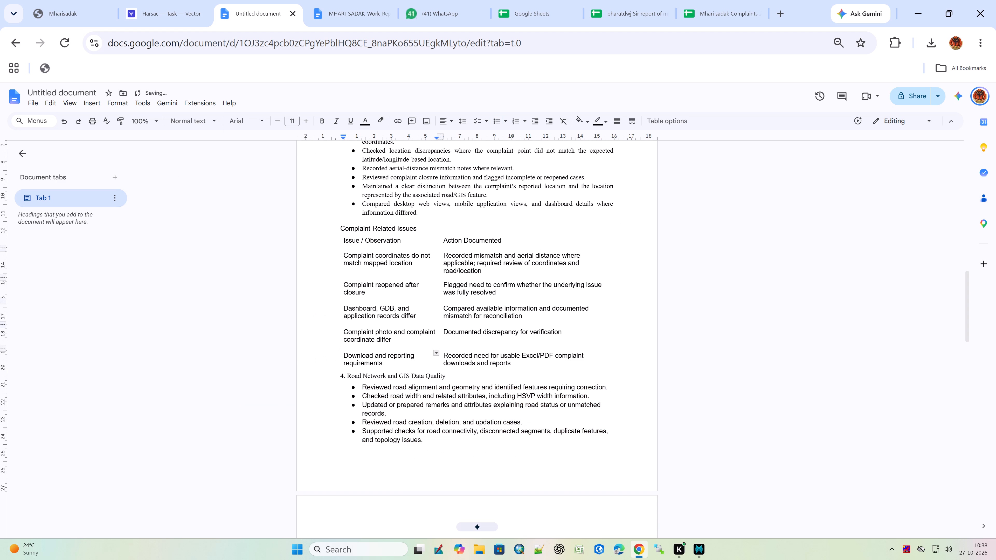
{"action": "left_click_drag", "start_coordinate": [462, 376], "coordinate": [313, 376]}
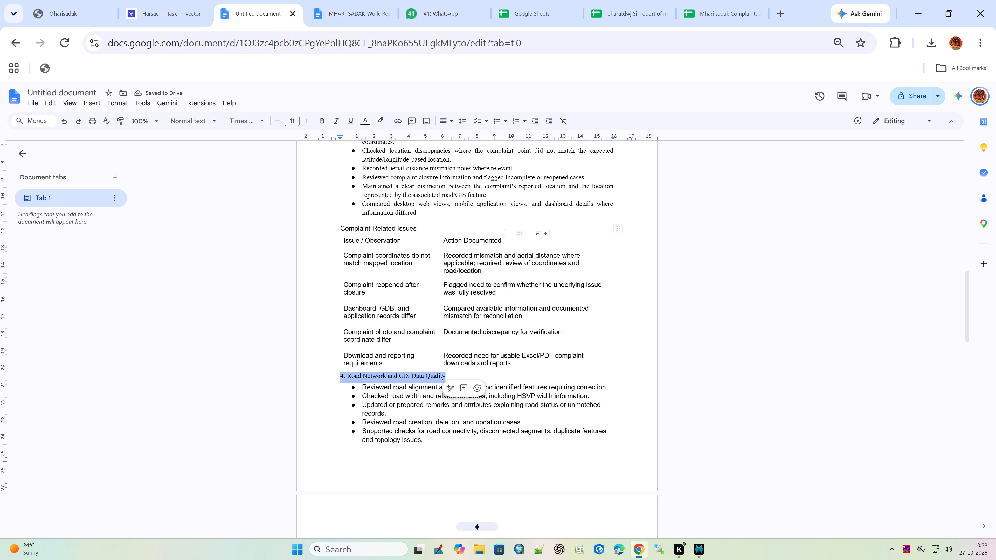
{"action": "left_click_drag", "start_coordinate": [520, 238], "coordinate": [437, 244], "text": "ctrl"}
{"action": "left_click_drag", "start_coordinate": [409, 241], "coordinate": [324, 239], "text": "ctrl"}
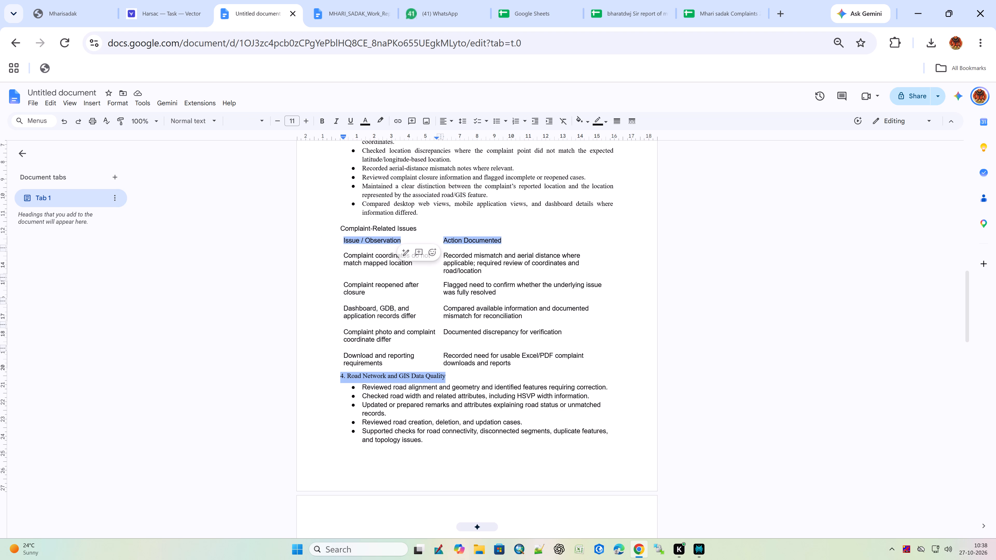
{"action": "left_click_drag", "start_coordinate": [430, 227], "coordinate": [330, 227], "text": "ctrl"}
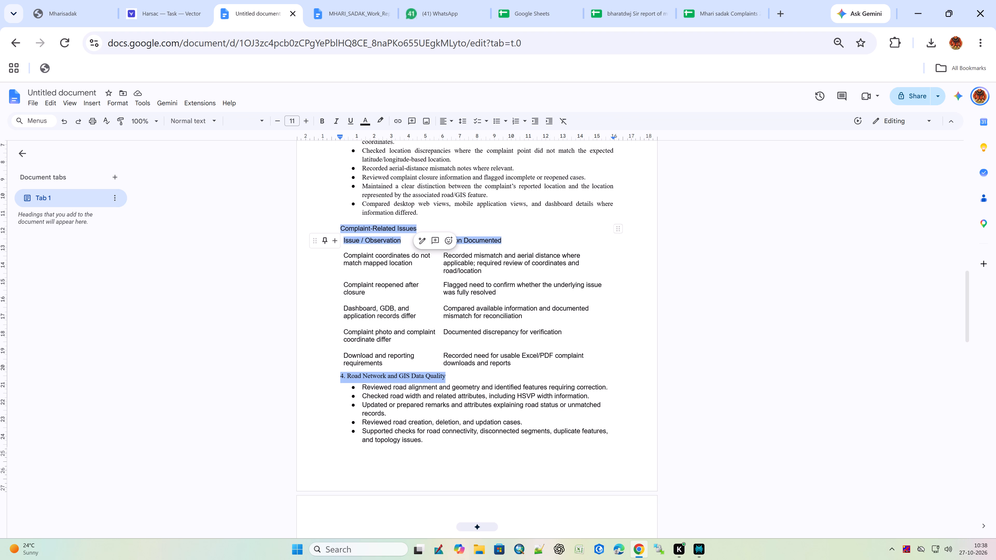
{"action": "left_click", "coordinate": [324, 124]}
{"action": "left_click_drag", "start_coordinate": [301, 234], "coordinate": [304, 234]}
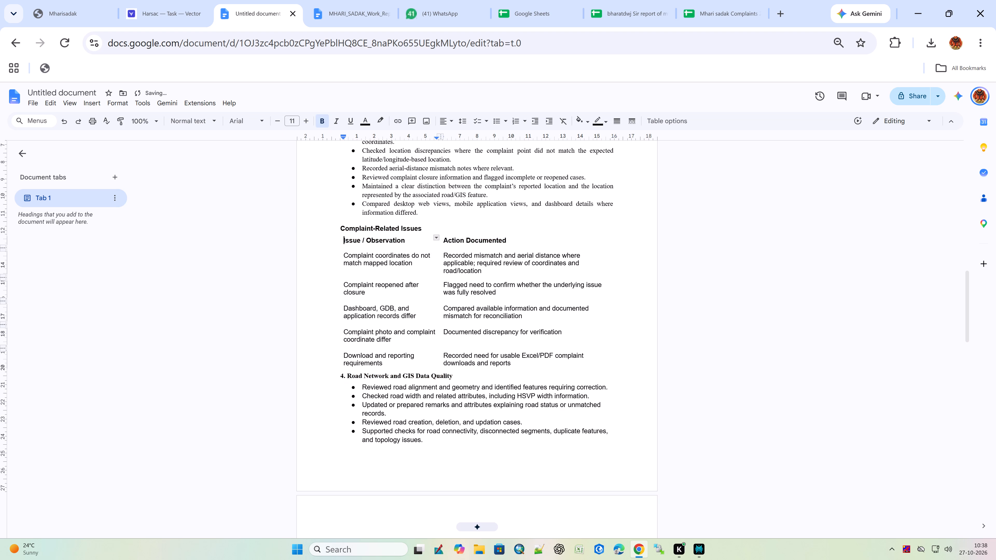
Set the whole document's font to Times New Roman again.
{"action": "key", "text": "ctrl+a"}
{"action": "left_click", "coordinate": [236, 125]}
{"action": "left_click", "coordinate": [268, 172]}
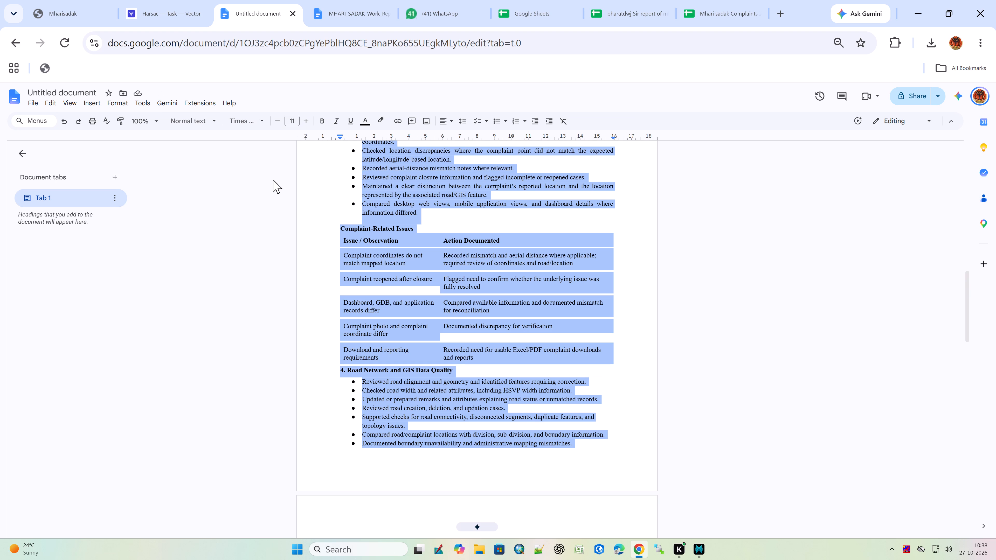
Check the report's formatting through to the 9.Conclusion section and save the document.
{"action": "left_click", "coordinate": [492, 461]}
{"action": "scroll", "coordinate": [489, 457], "scroll_direction": "down", "scroll_amount": 13}
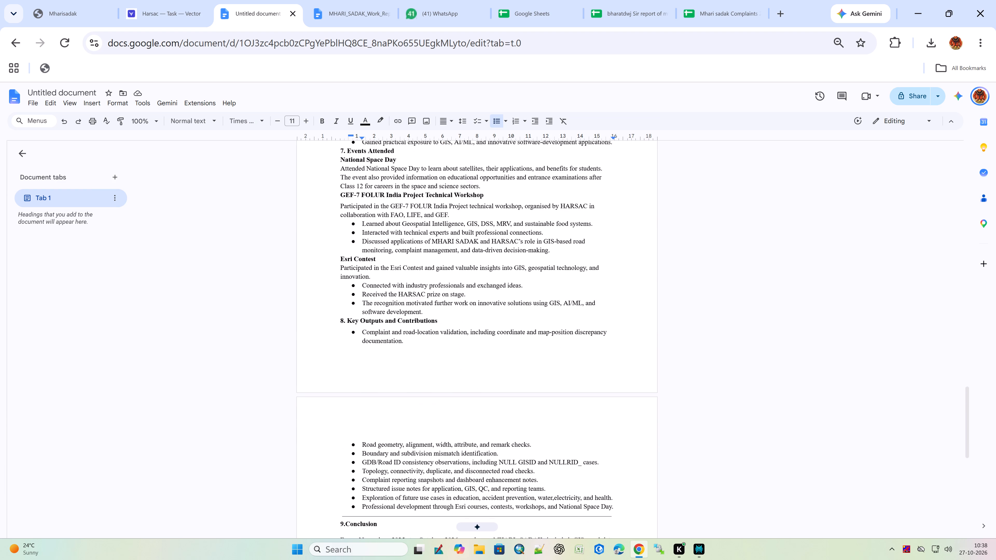
{"action": "scroll", "coordinate": [489, 452], "scroll_direction": "down", "scroll_amount": 3}
{"action": "scroll", "coordinate": [489, 451], "scroll_direction": "up", "scroll_amount": 20}
{"action": "scroll", "coordinate": [489, 451], "scroll_direction": "up", "scroll_amount": 12}
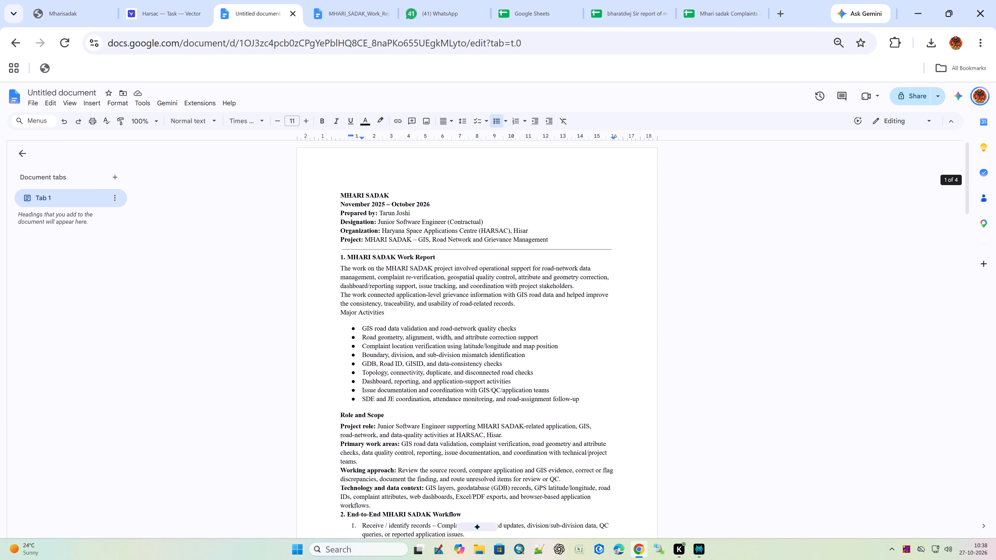
{"action": "key", "text": "ctrl+s"}
{"action": "key", "text": "ctrl+s"}
{"action": "key", "text": "ctrl+s"}
Rename the document as the preparer's name followed by " - MHARI SADAK Report".
{"action": "left_click", "coordinate": [56, 93]}
{"action": "key", "text": "Left"}
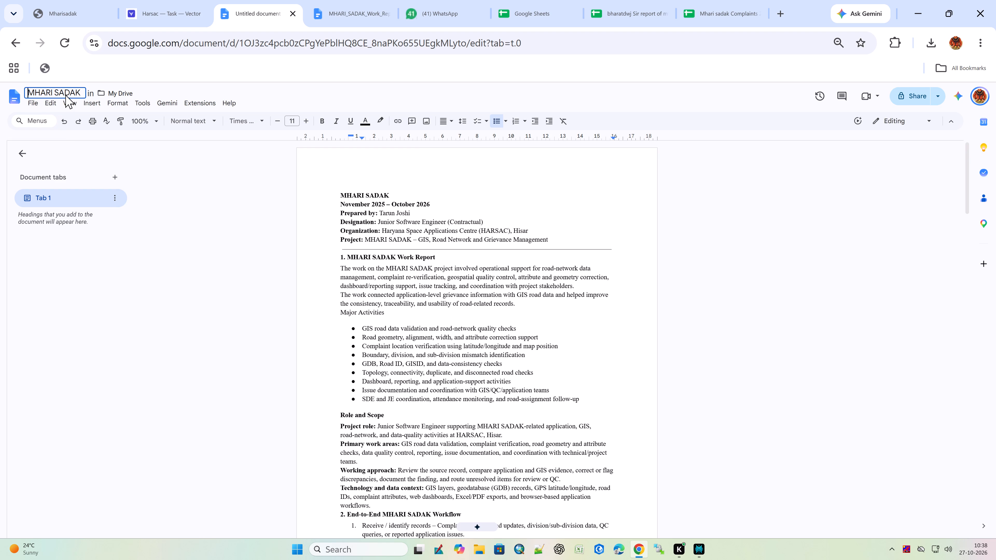
{"action": "key", "text": "BackSpace"}
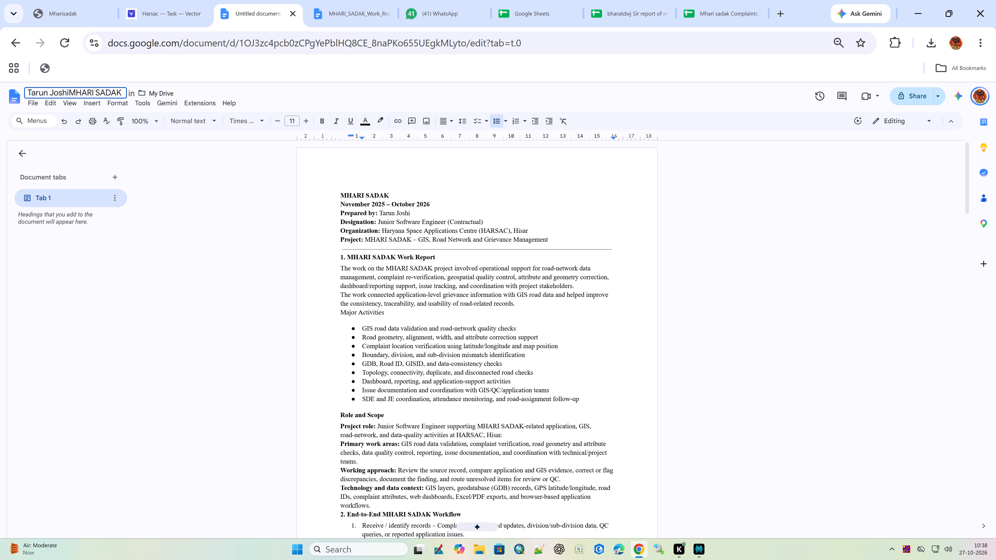
{"action": "key", "text": "space"}
{"action": "type", "text": "-"}
{"action": "key", "text": "space"}
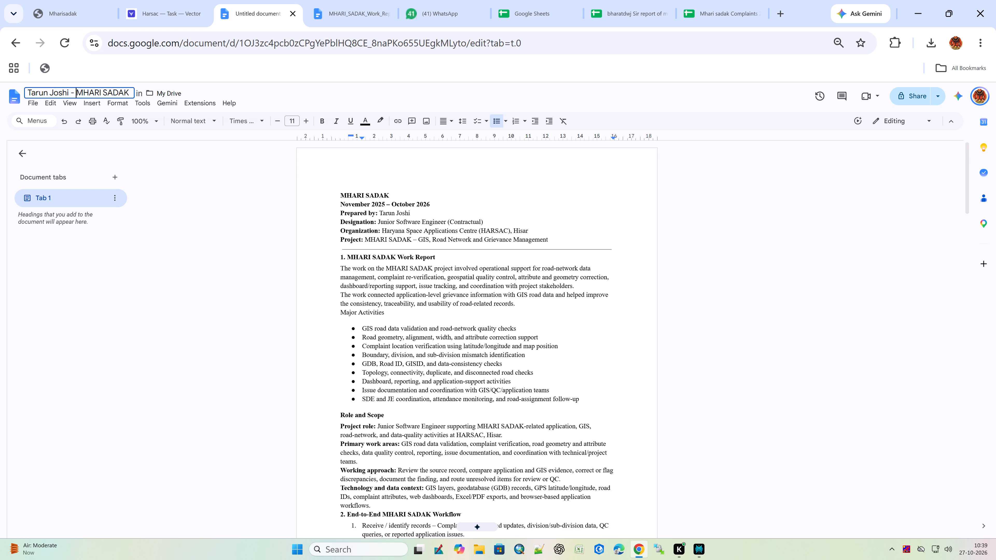
{"action": "key", "text": "Right"}
{"action": "key", "text": "Right"}
{"action": "key", "text": "Right"}
{"action": "key", "text": "Right"}
{"action": "key", "text": "Right"}
{"action": "key", "text": "Right"}
{"action": "key", "text": "Right"}
{"action": "key", "text": "Right"}
{"action": "key", "text": "Right"}
{"action": "key", "text": "Right"}
{"action": "key", "text": "Right"}
{"action": "key", "text": "Right"}
{"action": "key", "text": "Right"}
{"action": "key", "text": "Right"}
{"action": "key", "text": "Right"}
{"action": "key", "text": "Right"}
{"action": "key", "text": "Right"}
{"action": "key", "text": "Right"}
{"action": "key", "text": "Right"}
{"action": "key", "text": "space"}
{"action": "type", "text": "r"}
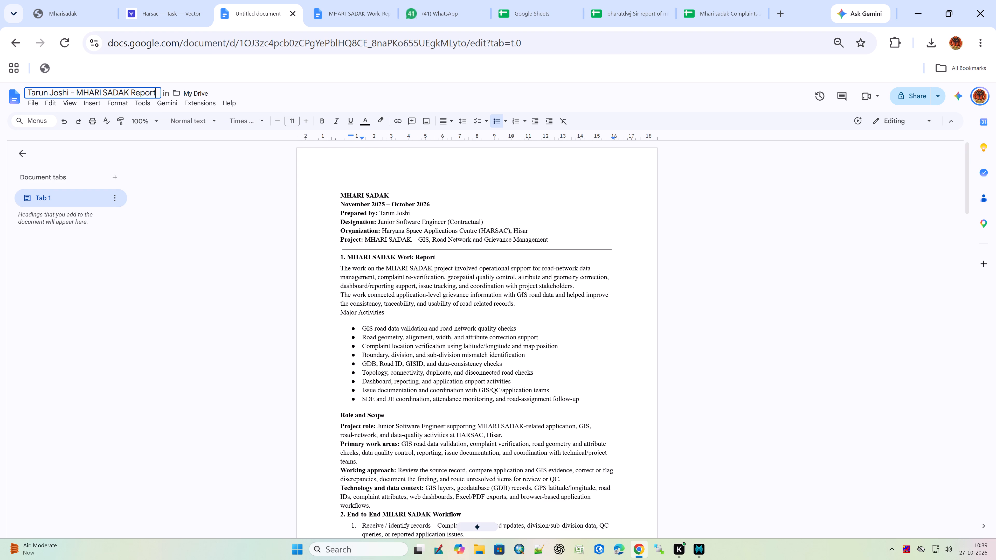
{"action": "key", "text": "Return"}
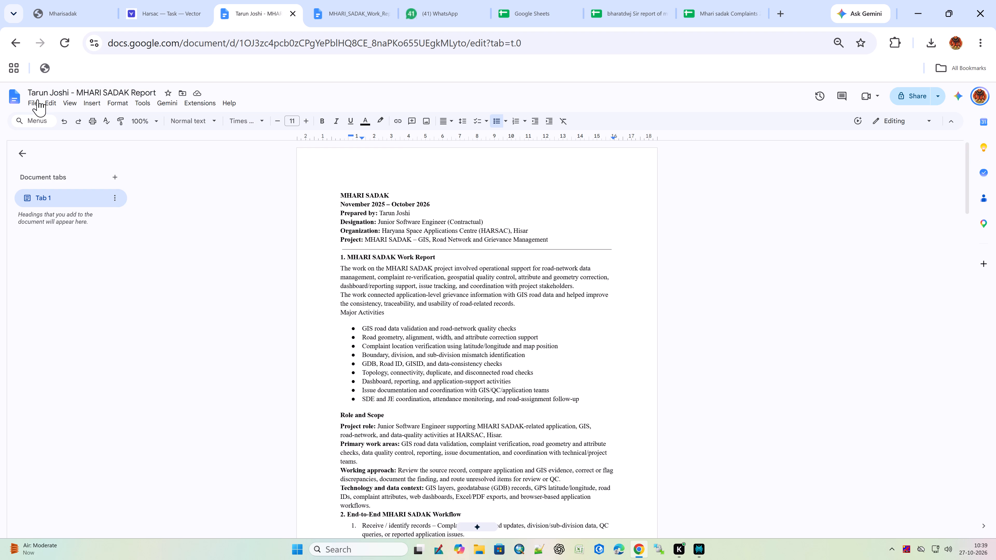
Download the renamed report as a Microsoft Word (.docx) file.
{"action": "left_click", "coordinate": [34, 101]}
{"action": "left_click", "coordinate": [74, 193]}
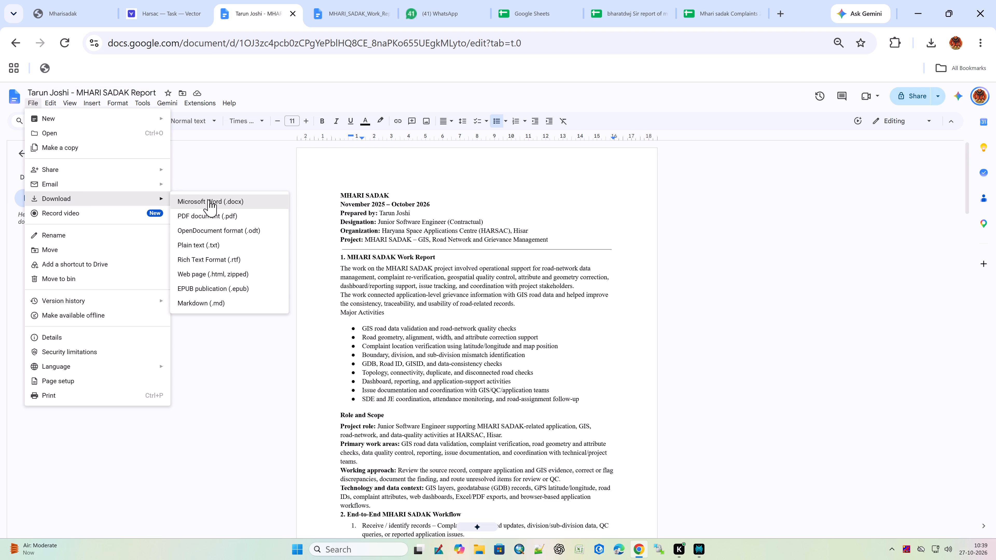
{"action": "left_click", "coordinate": [209, 200]}
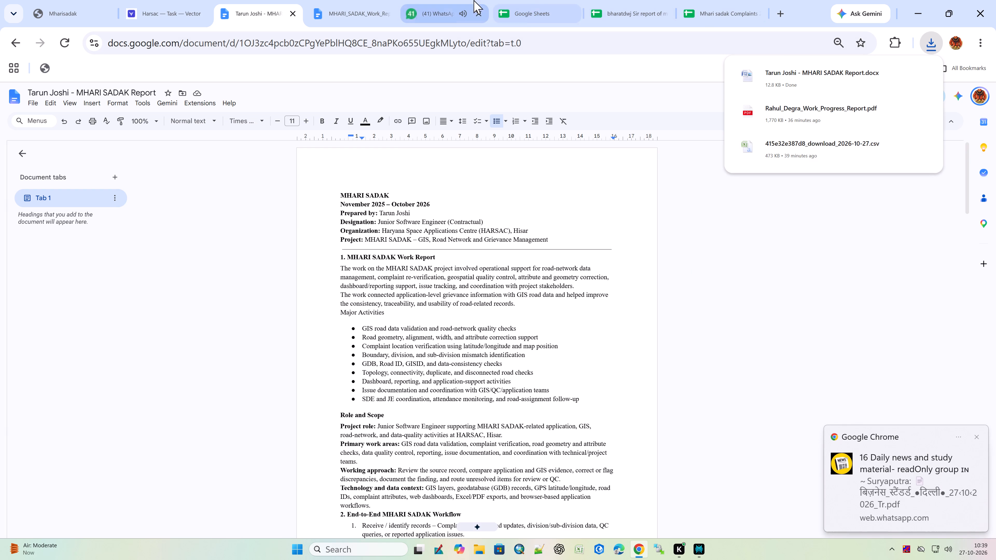
{"action": "left_click", "coordinate": [657, 376]}
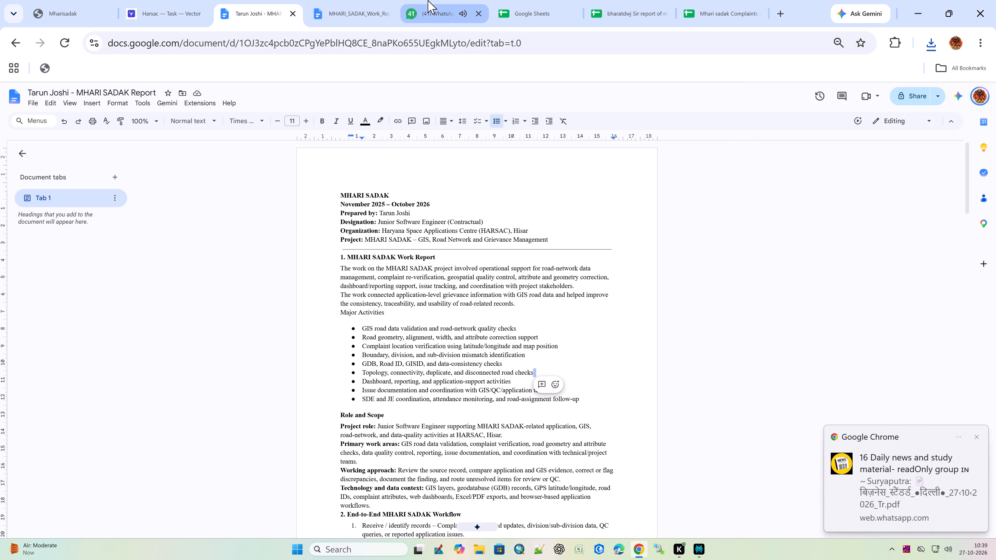